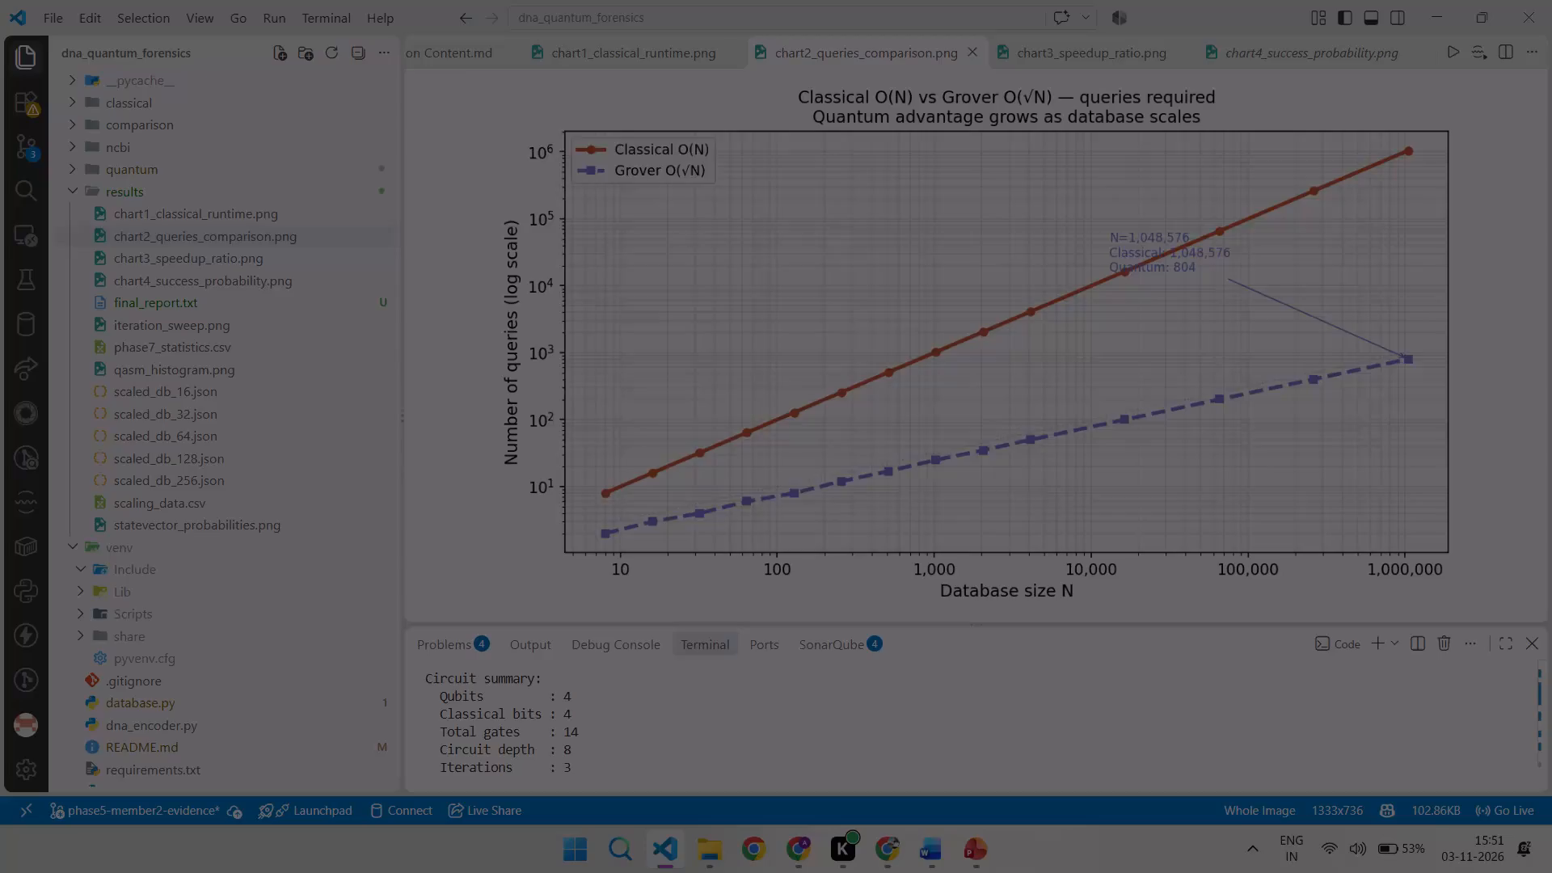
Switch to the DNA INTERNSHIP presentation in PowerPoint.
{"action": "scroll", "coordinate": [1078, 464], "scroll_direction": "right", "scroll_amount": 2}
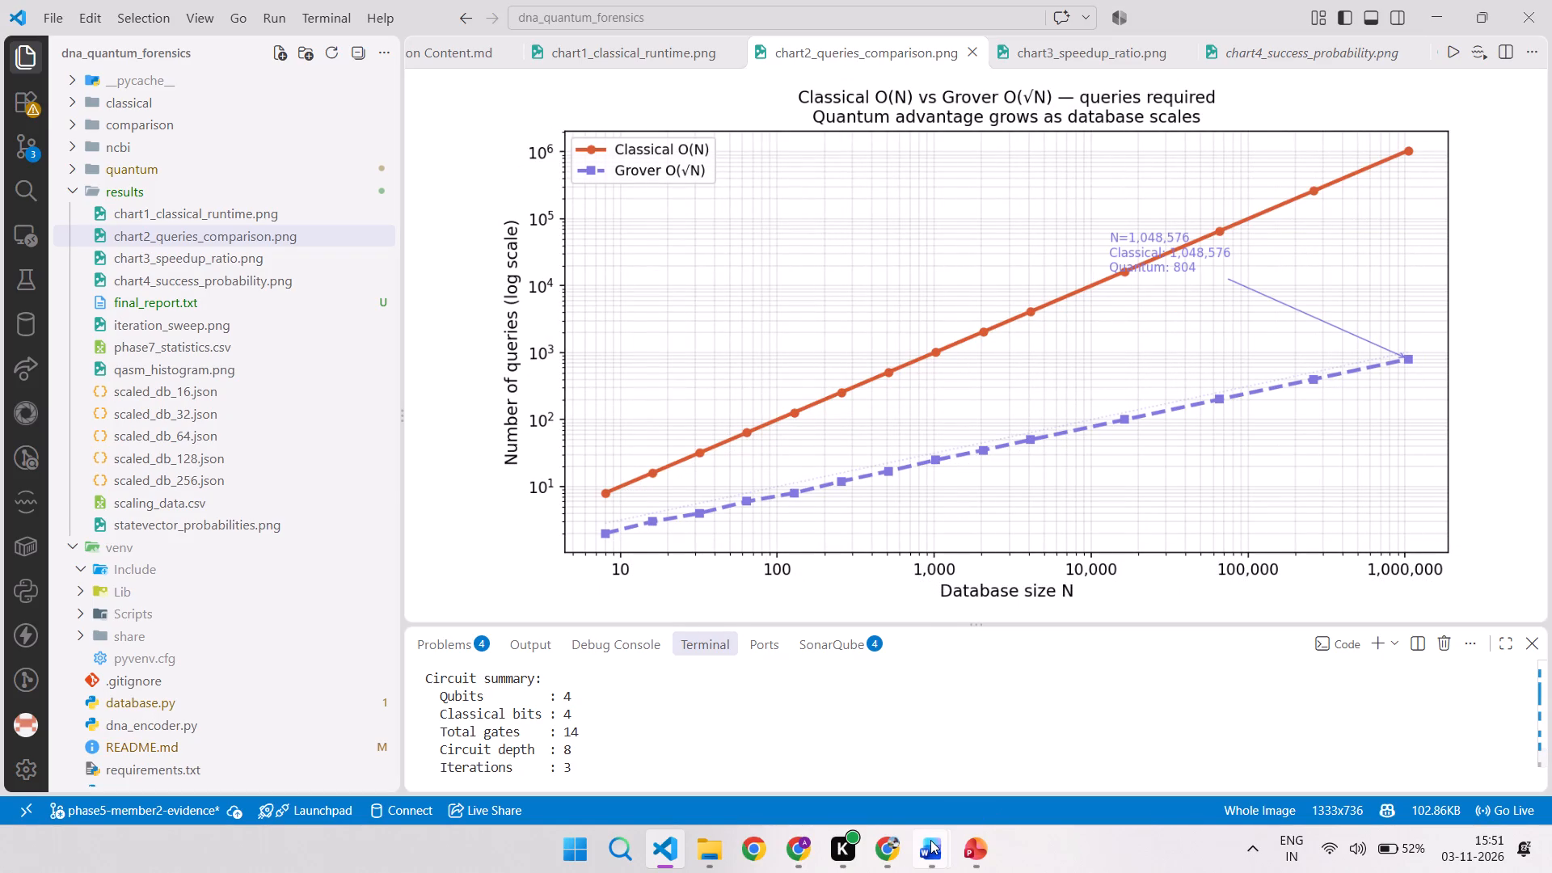
{"action": "left_click", "coordinate": [966, 772]}
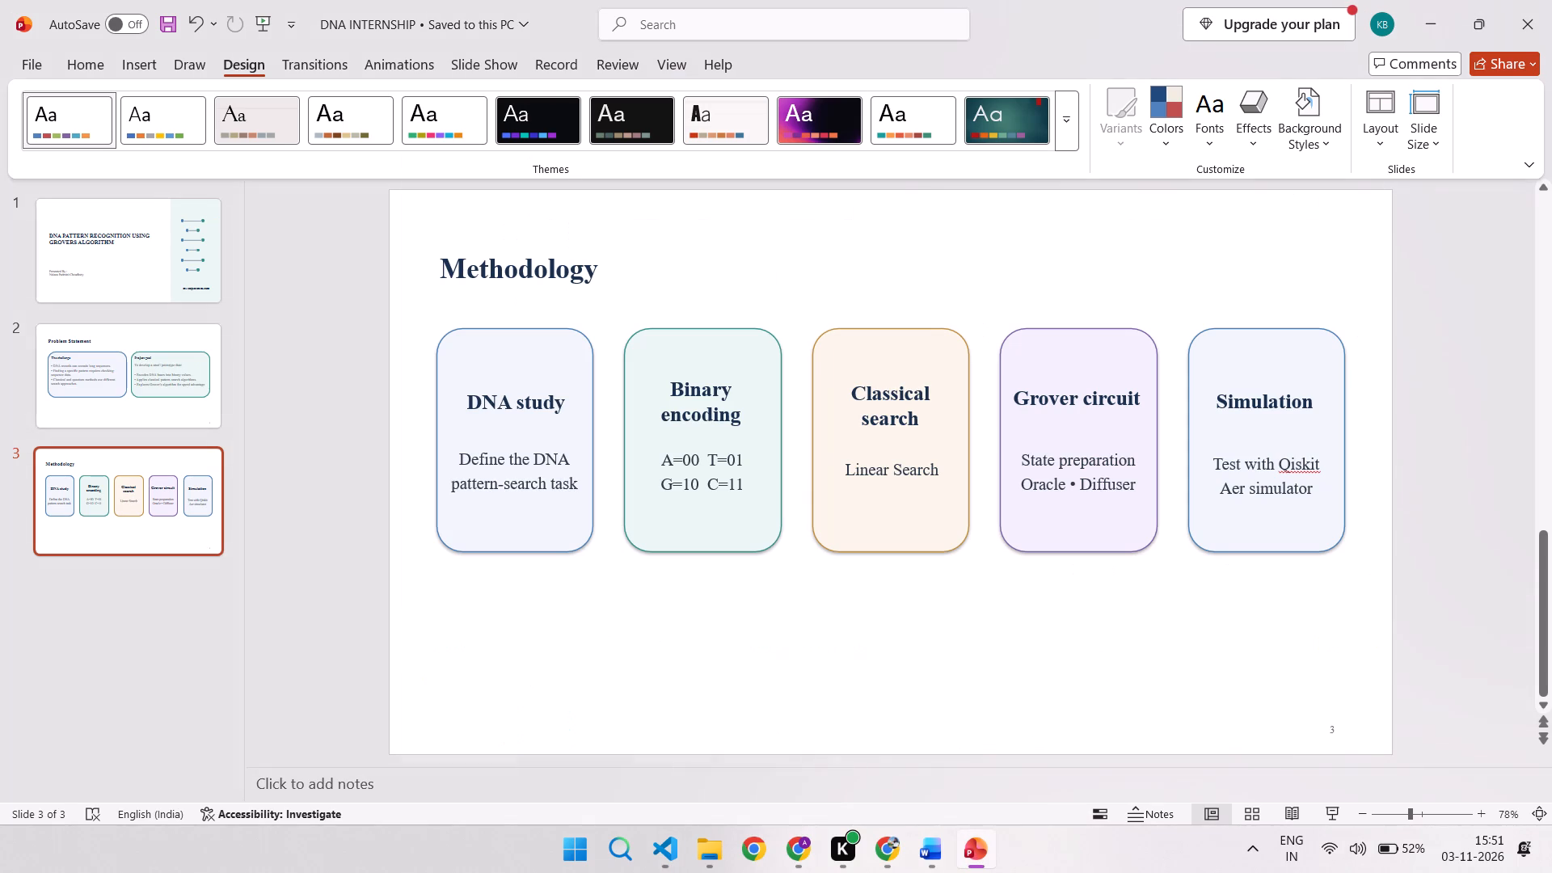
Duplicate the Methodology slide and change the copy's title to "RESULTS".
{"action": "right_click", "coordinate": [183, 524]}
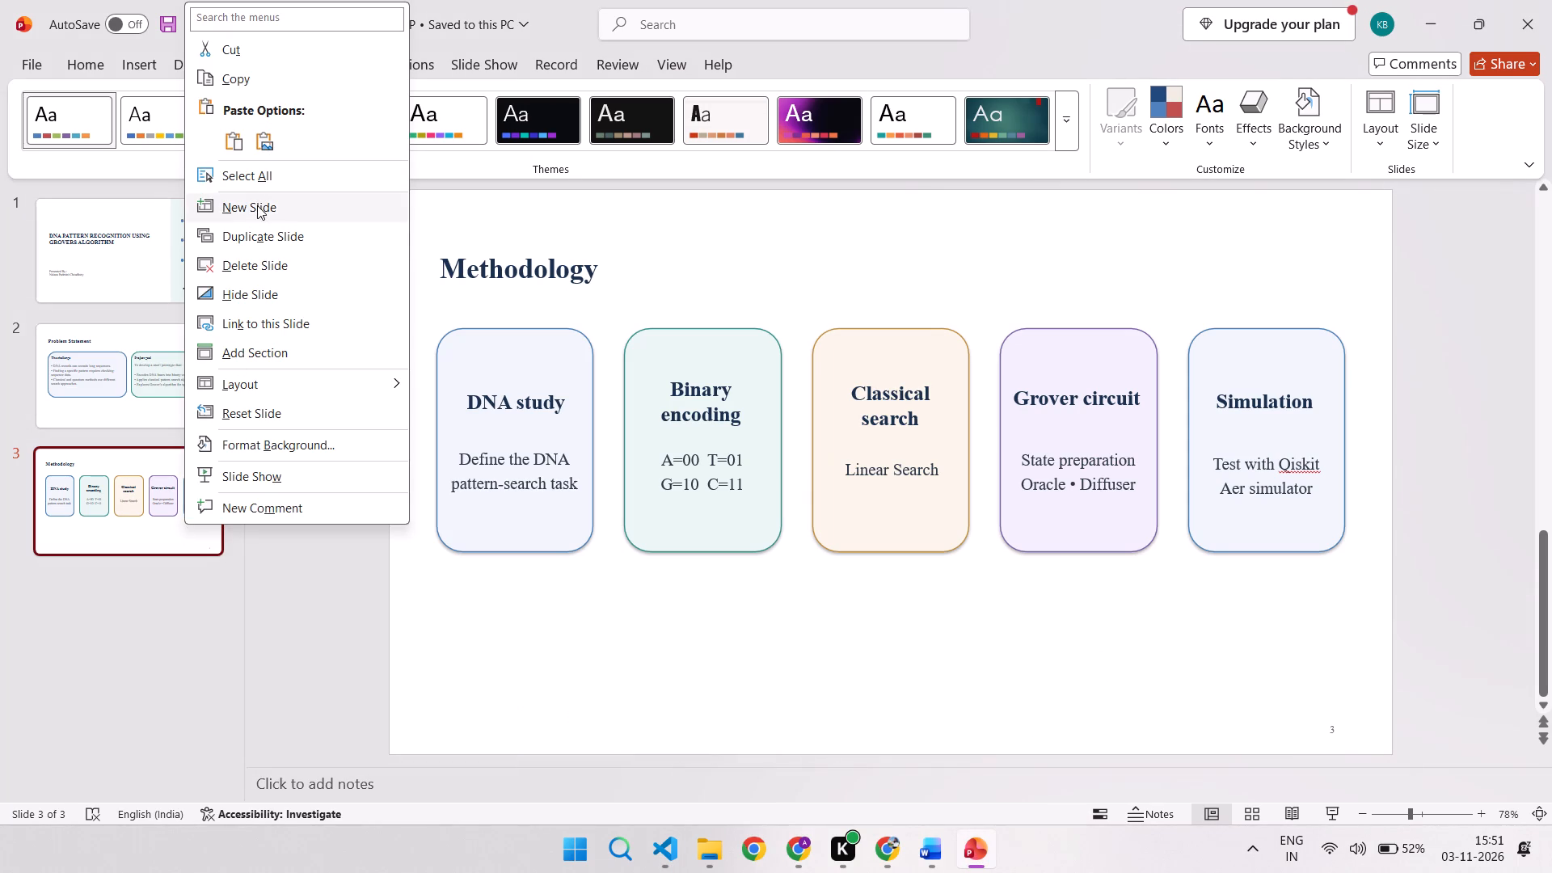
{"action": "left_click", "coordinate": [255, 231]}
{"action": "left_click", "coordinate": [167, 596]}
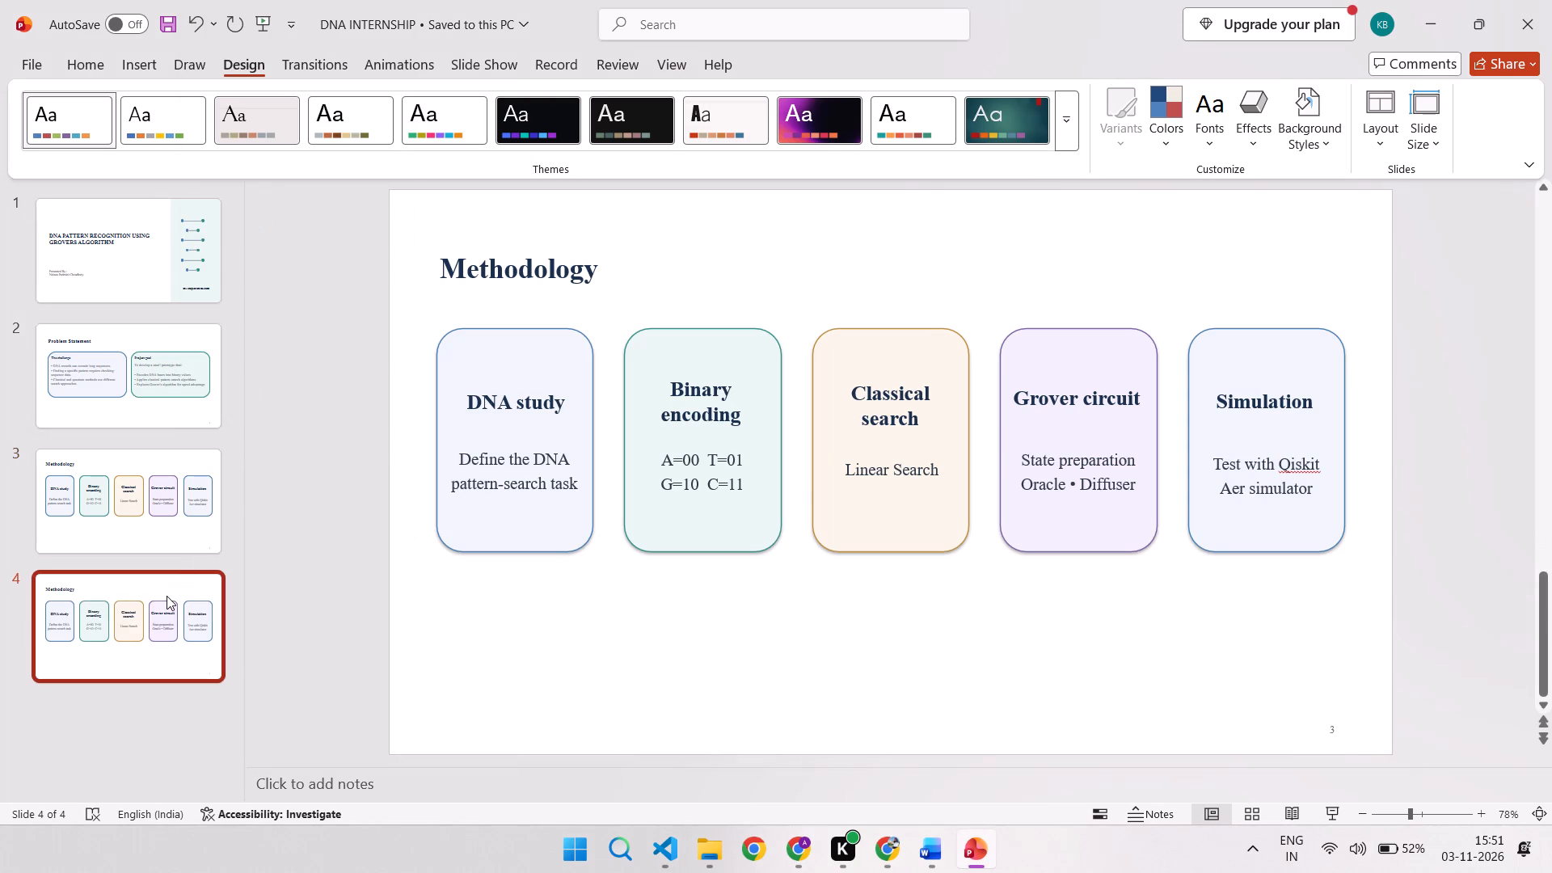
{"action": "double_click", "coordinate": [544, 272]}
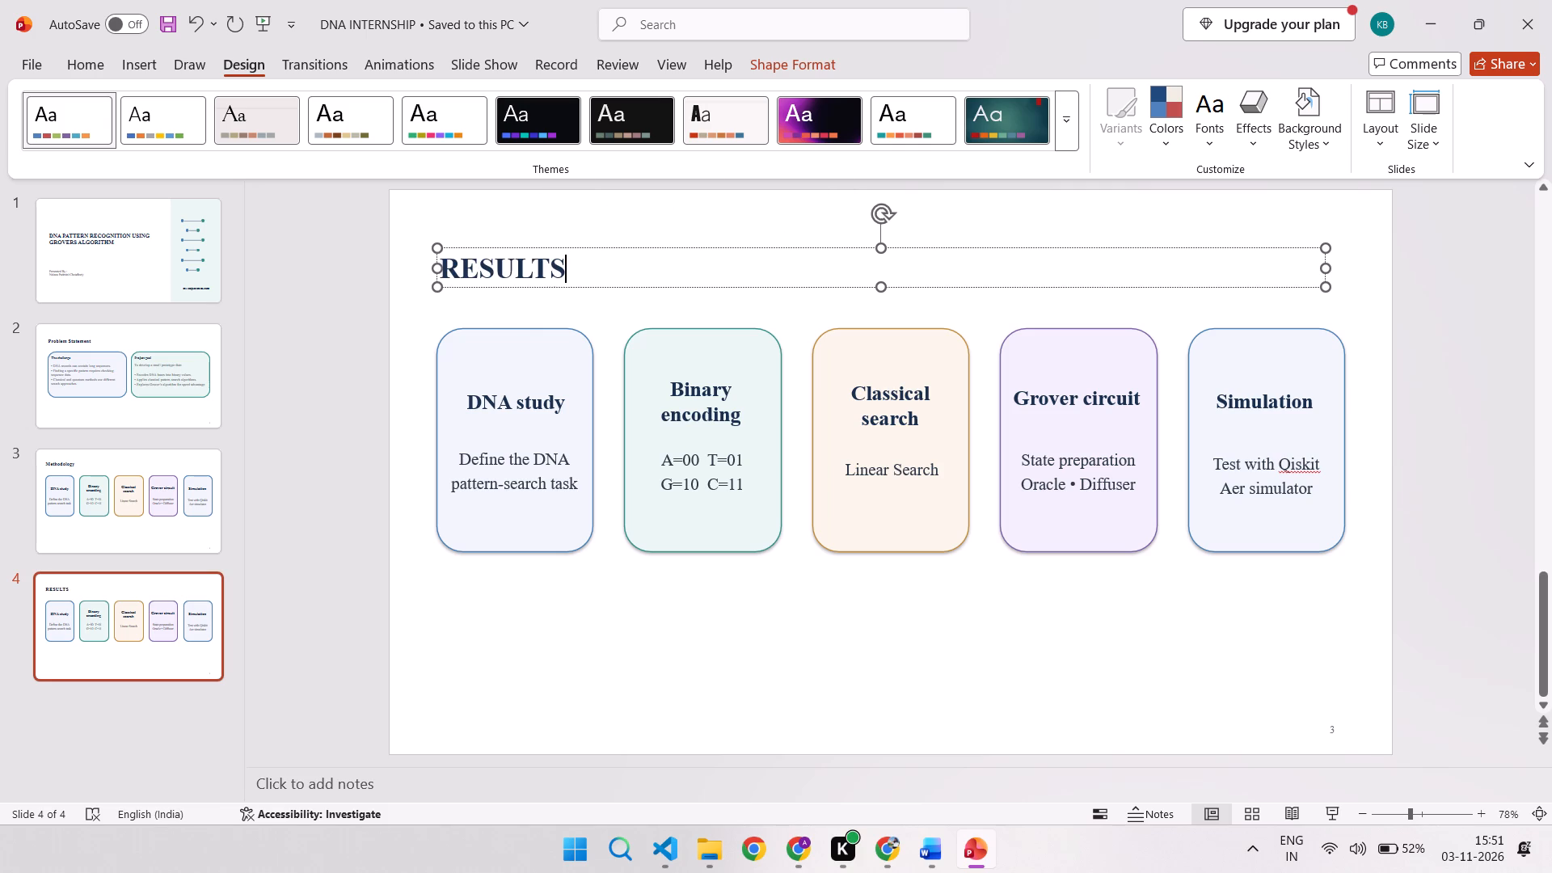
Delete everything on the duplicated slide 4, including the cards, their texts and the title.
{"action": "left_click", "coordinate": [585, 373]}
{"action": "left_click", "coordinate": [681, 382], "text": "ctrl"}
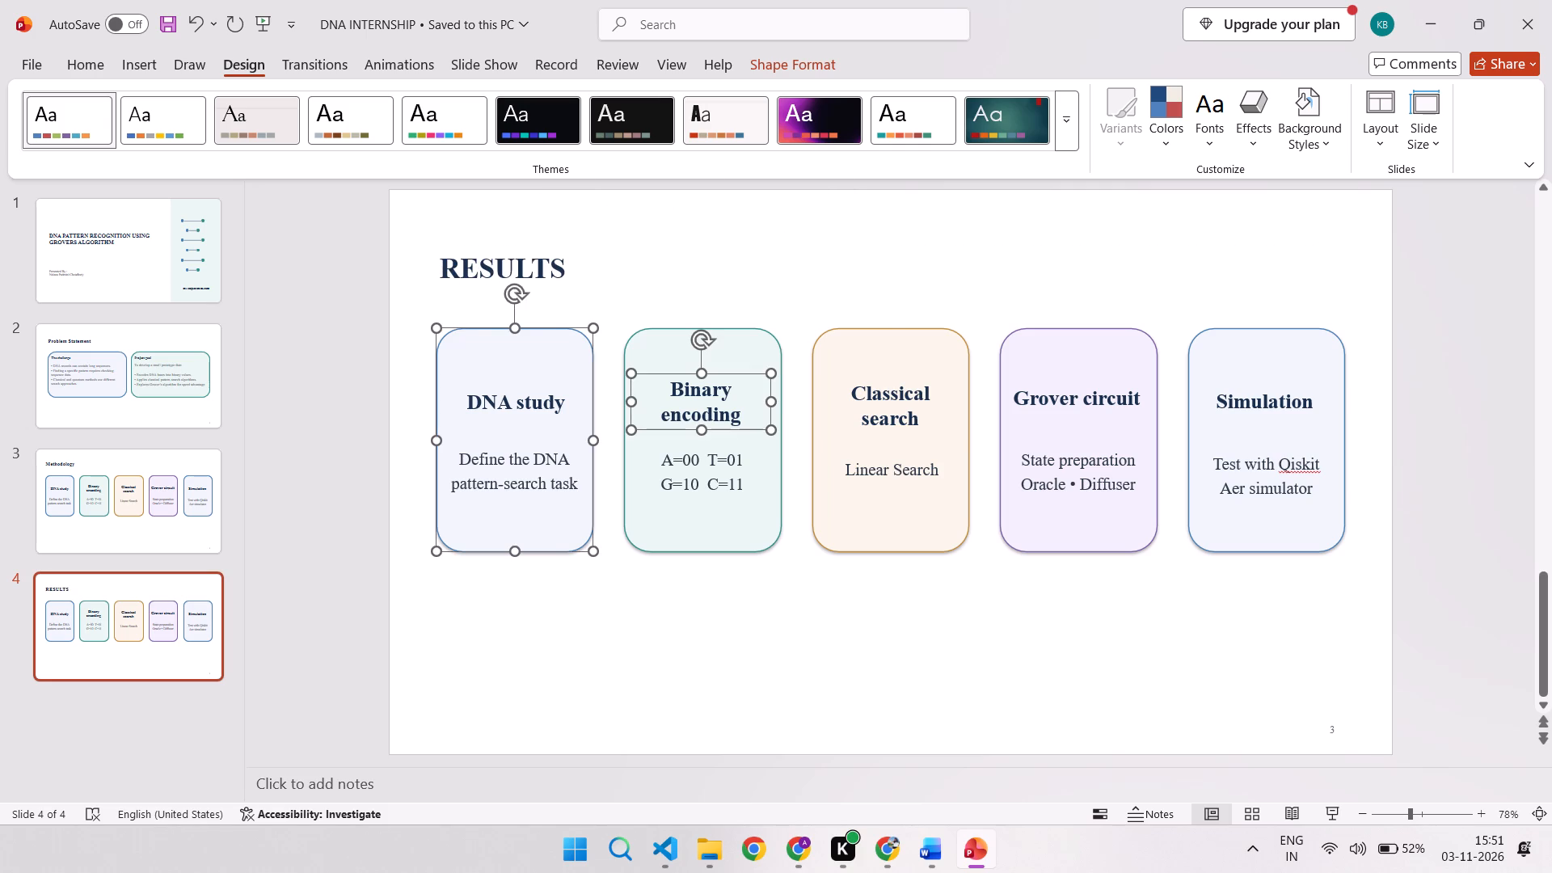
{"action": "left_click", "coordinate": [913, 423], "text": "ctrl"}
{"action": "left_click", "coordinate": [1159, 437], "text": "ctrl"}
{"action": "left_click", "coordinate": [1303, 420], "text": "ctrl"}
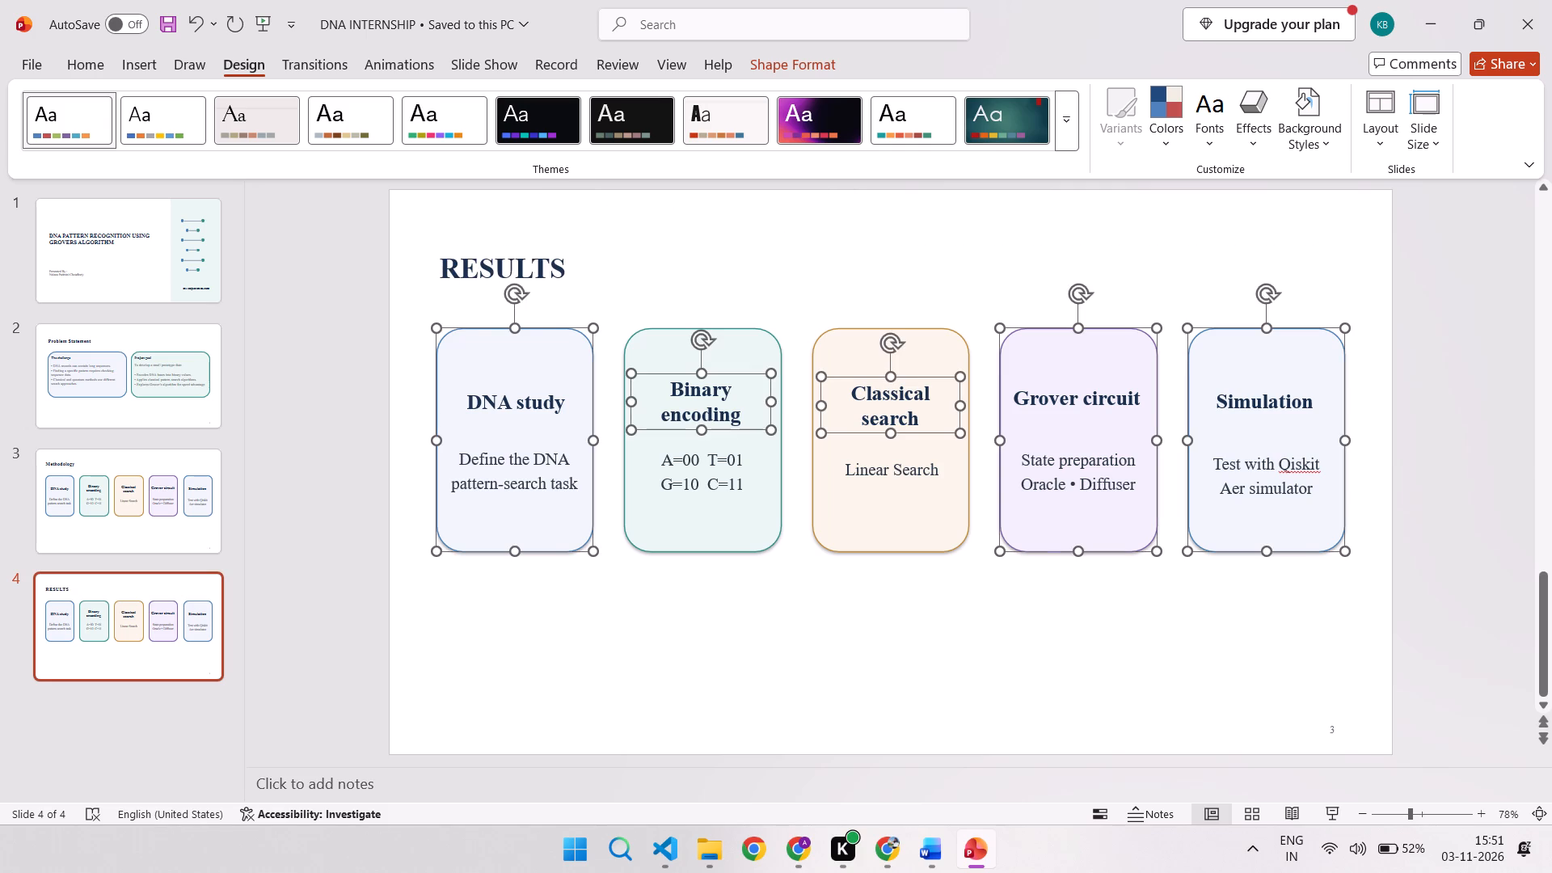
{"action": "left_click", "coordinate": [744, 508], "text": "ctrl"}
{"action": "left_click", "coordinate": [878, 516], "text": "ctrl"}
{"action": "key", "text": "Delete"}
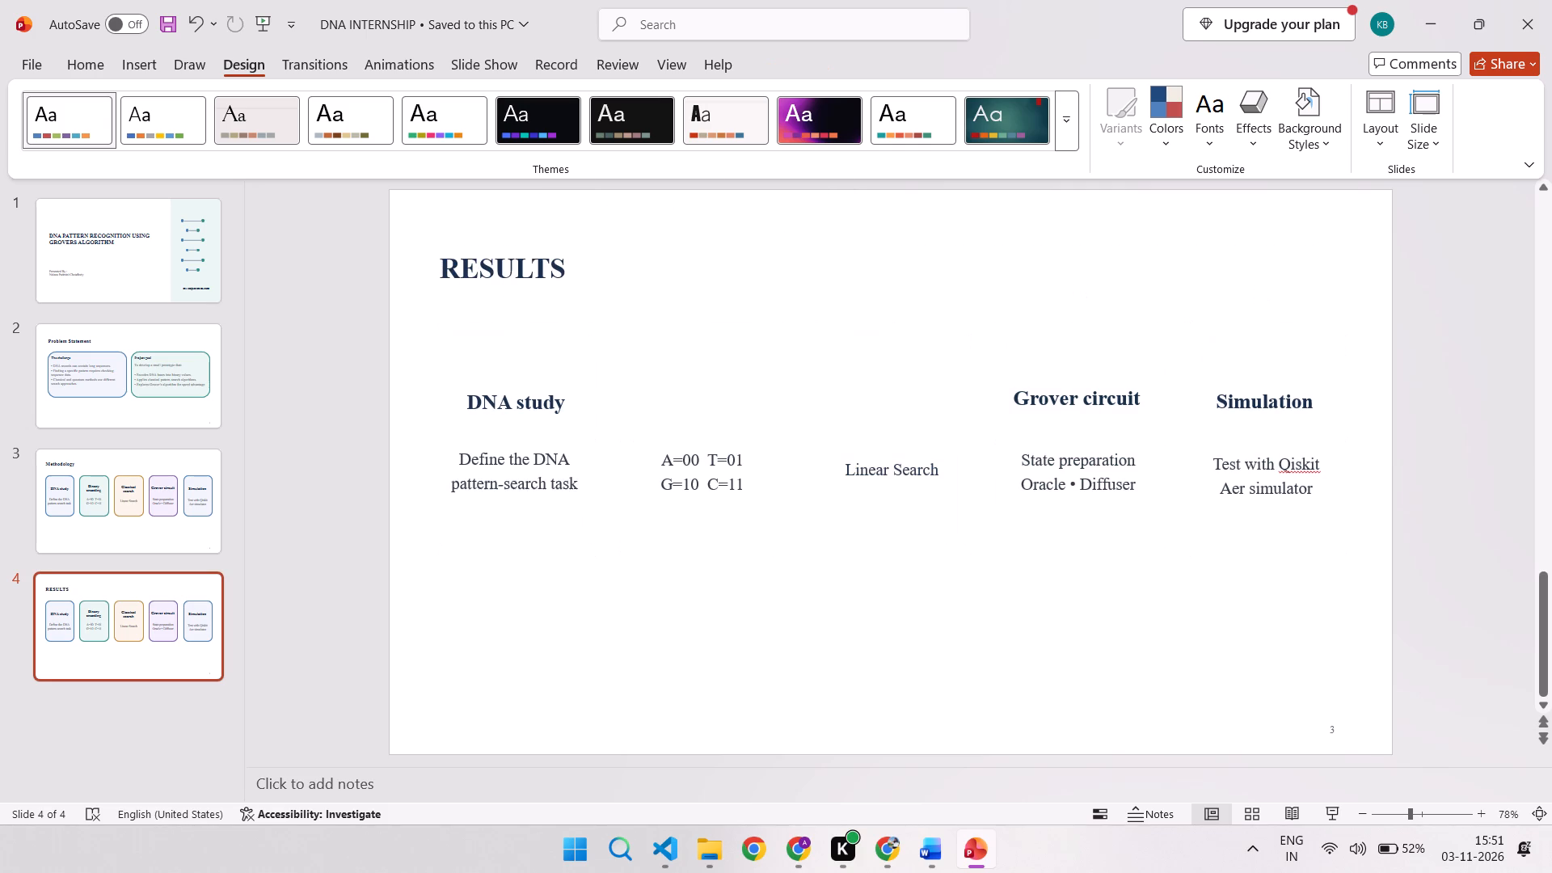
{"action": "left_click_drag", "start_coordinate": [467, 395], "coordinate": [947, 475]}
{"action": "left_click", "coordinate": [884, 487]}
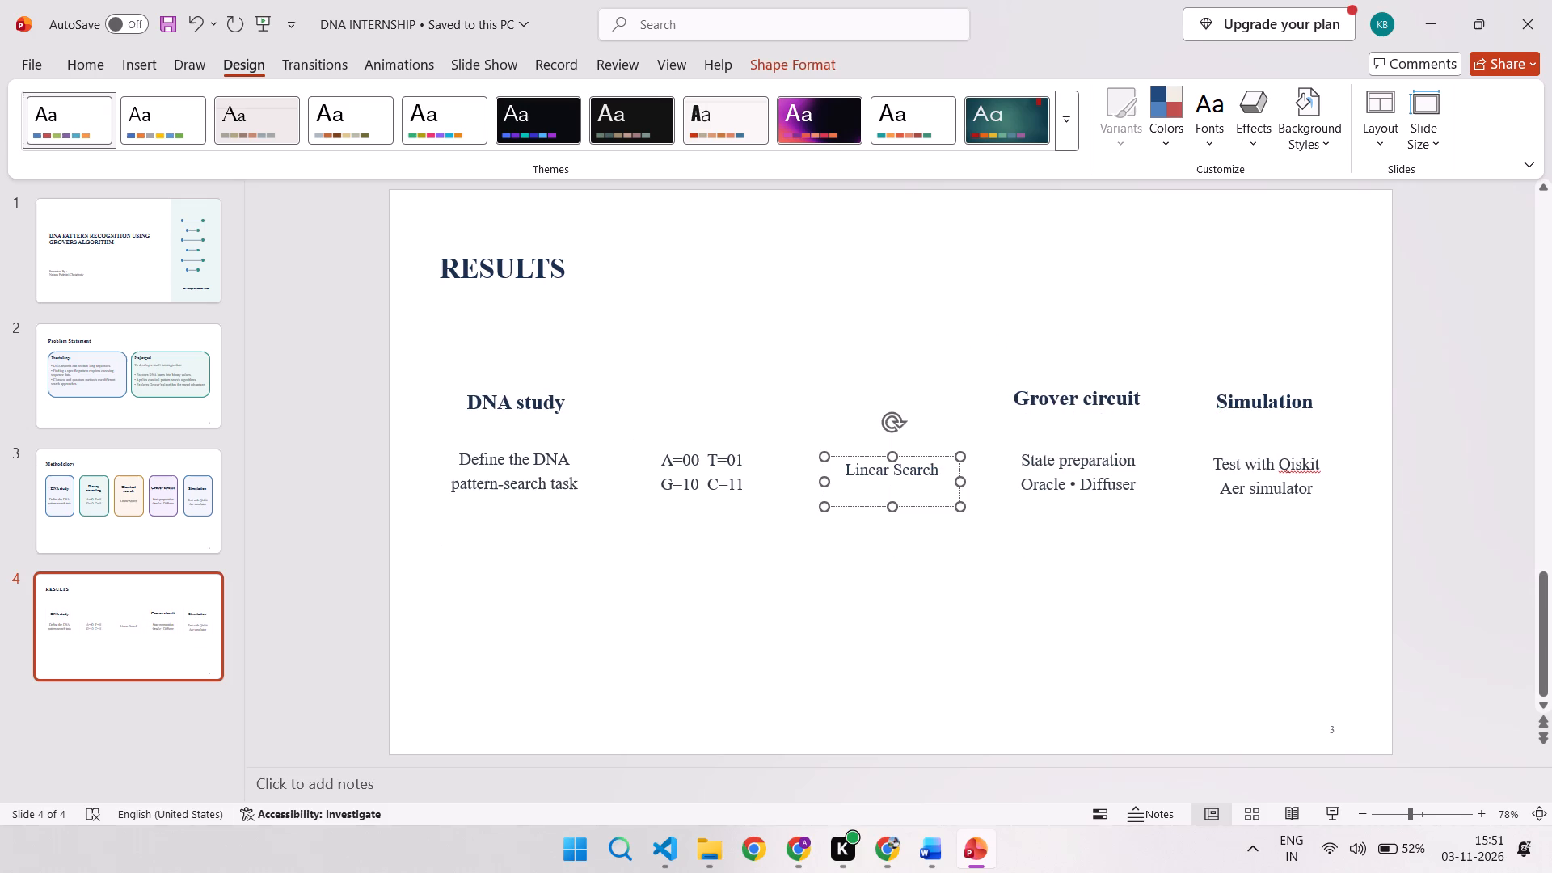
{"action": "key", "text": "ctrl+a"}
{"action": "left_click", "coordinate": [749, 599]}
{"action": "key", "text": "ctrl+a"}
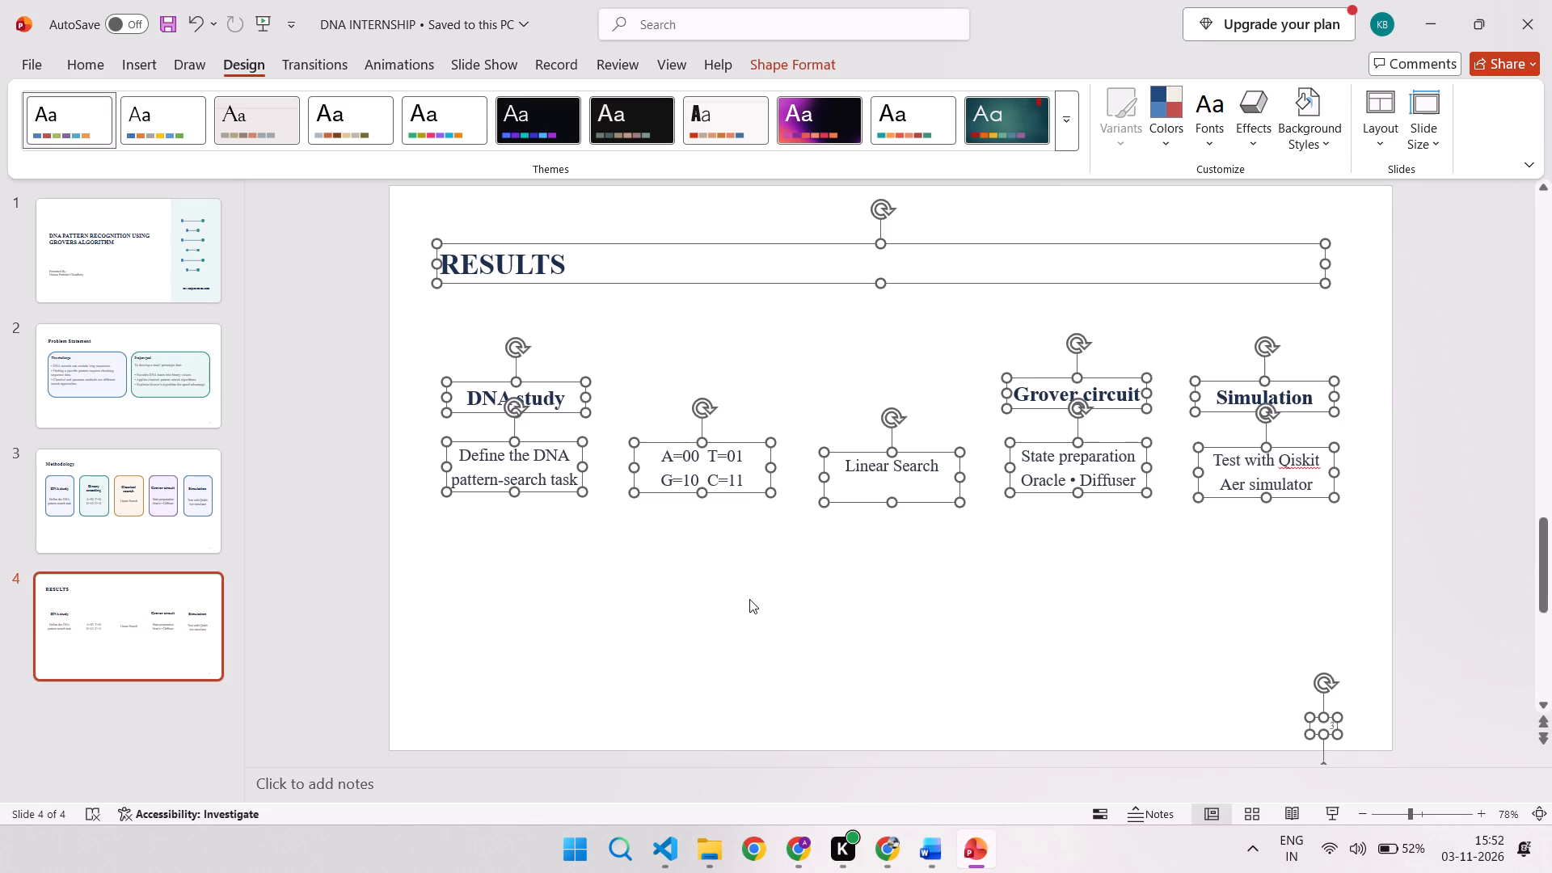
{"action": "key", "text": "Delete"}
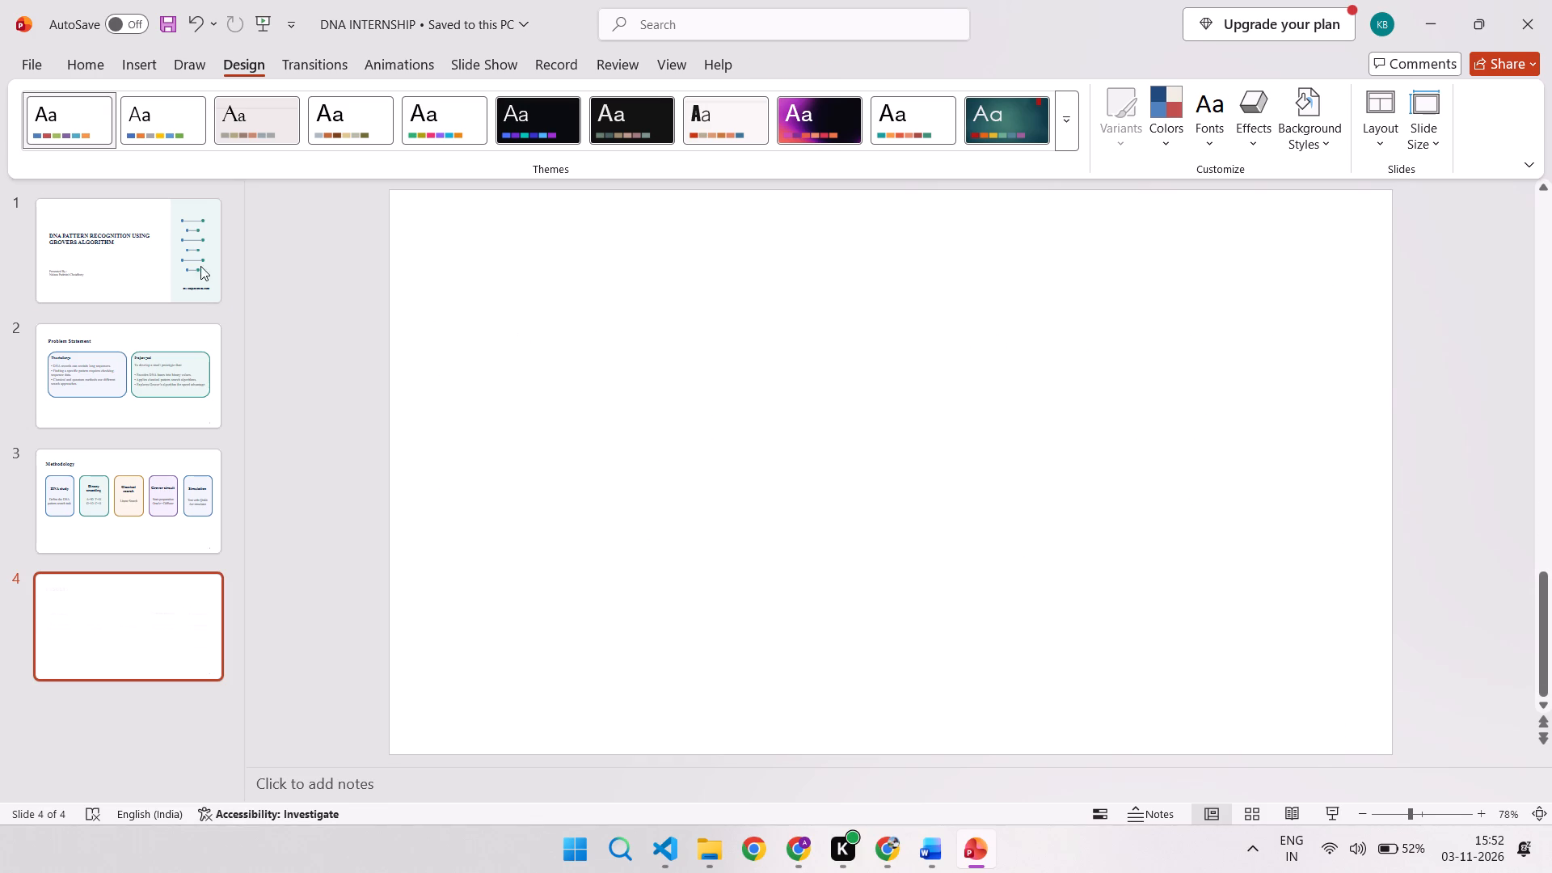
Add a new slide with the Title and Content layout after slide 4.
{"action": "left_click", "coordinate": [103, 66]}
{"action": "left_click", "coordinate": [136, 63]}
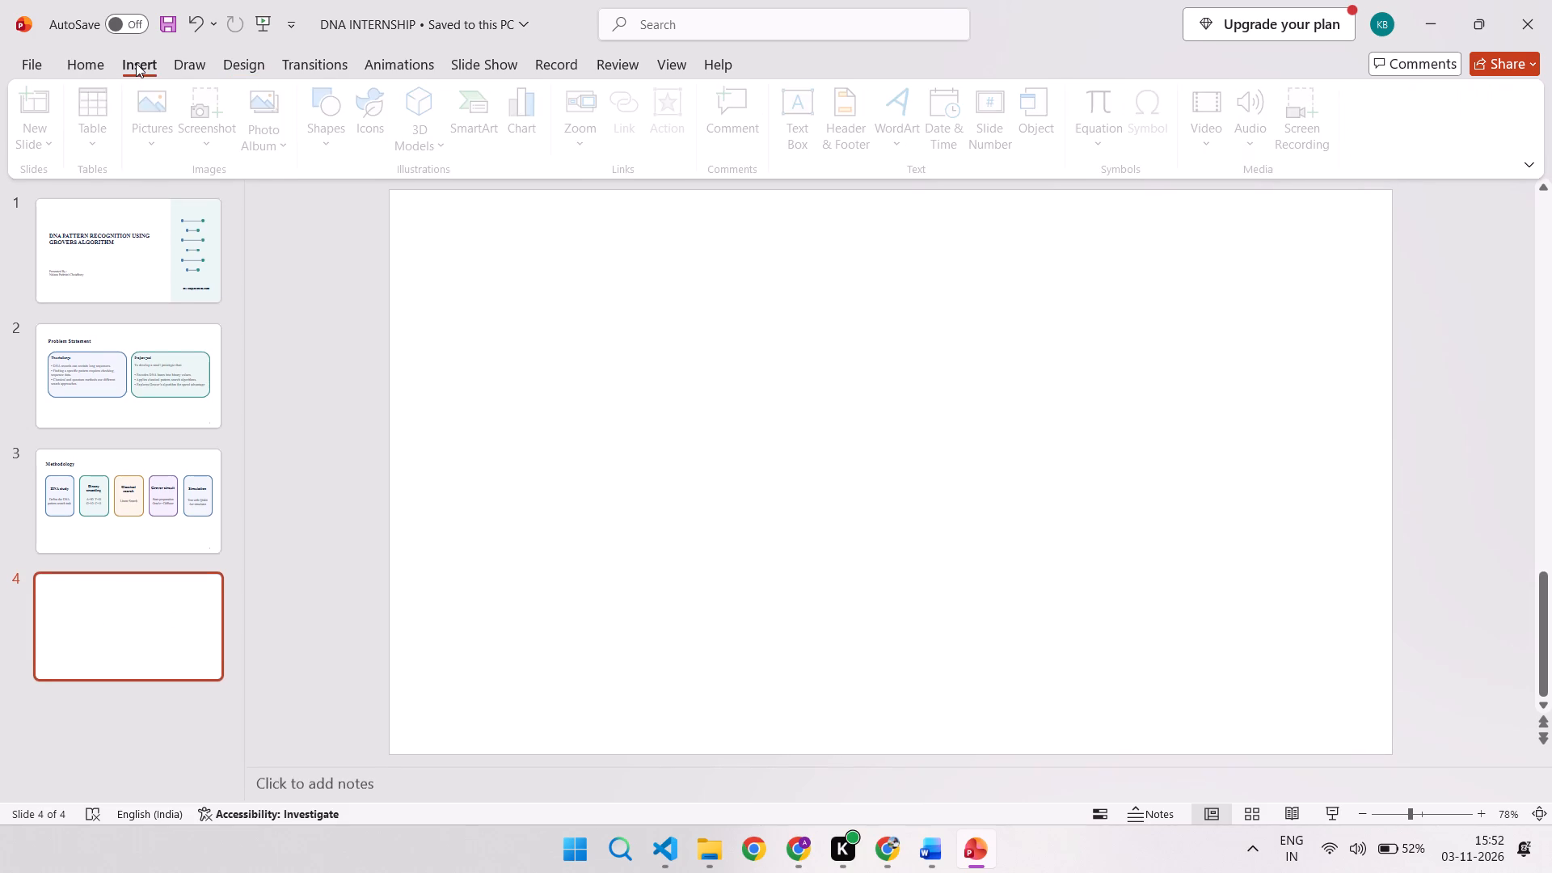
{"action": "left_click", "coordinate": [107, 63]}
{"action": "left_click", "coordinate": [142, 120]}
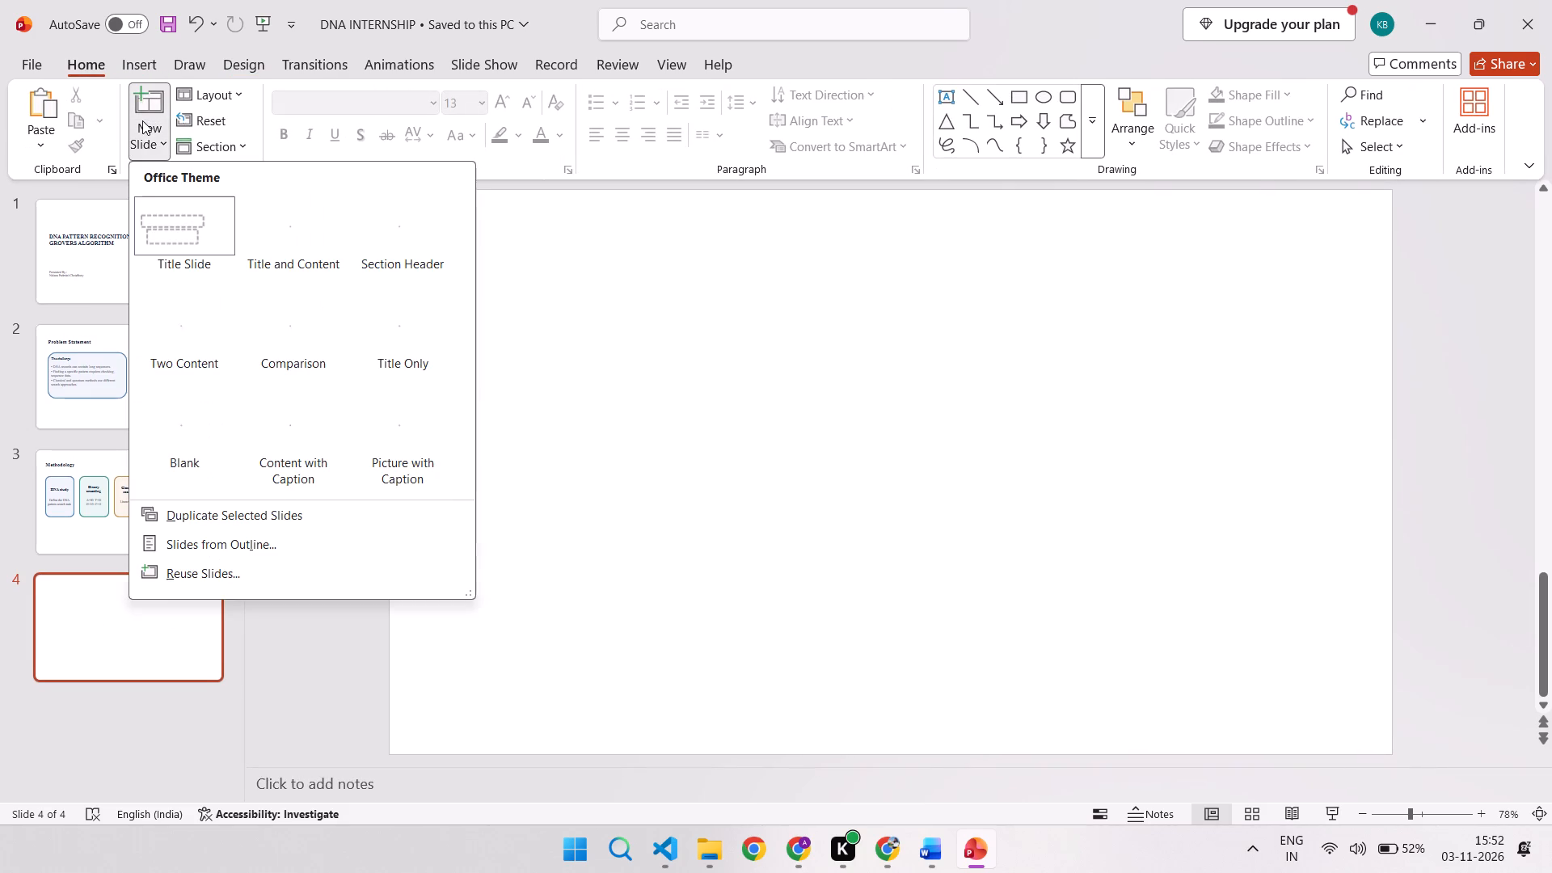
{"action": "left_click", "coordinate": [267, 238]}
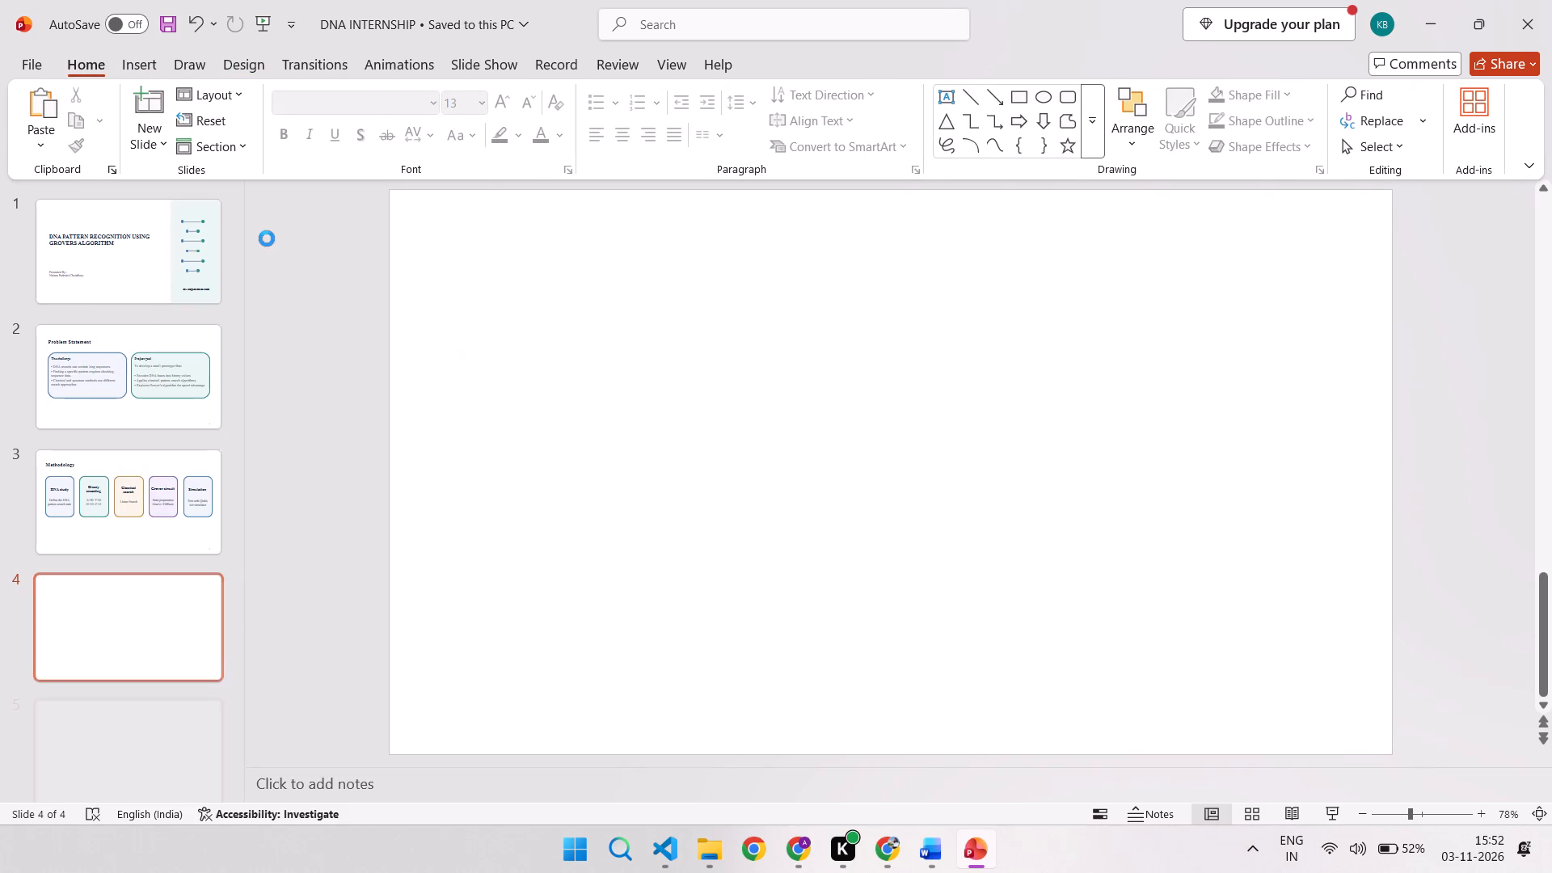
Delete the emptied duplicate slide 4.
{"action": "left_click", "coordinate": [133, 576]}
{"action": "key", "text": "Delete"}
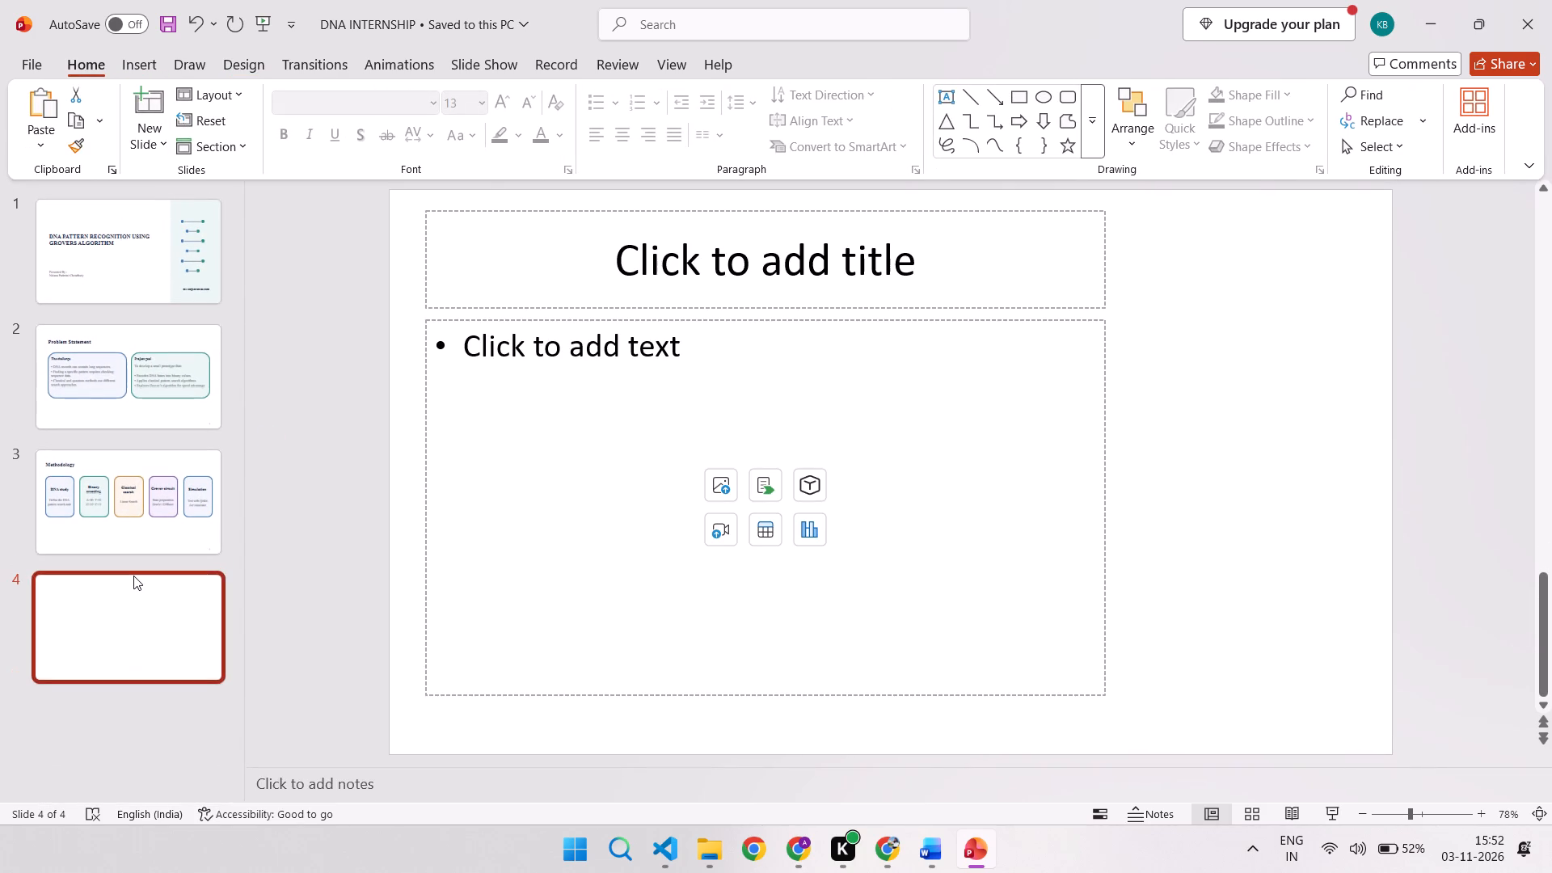
Enter the title "RESULTS" on the new slide and set its font to Times New Roman.
{"action": "left_click", "coordinate": [706, 275]}
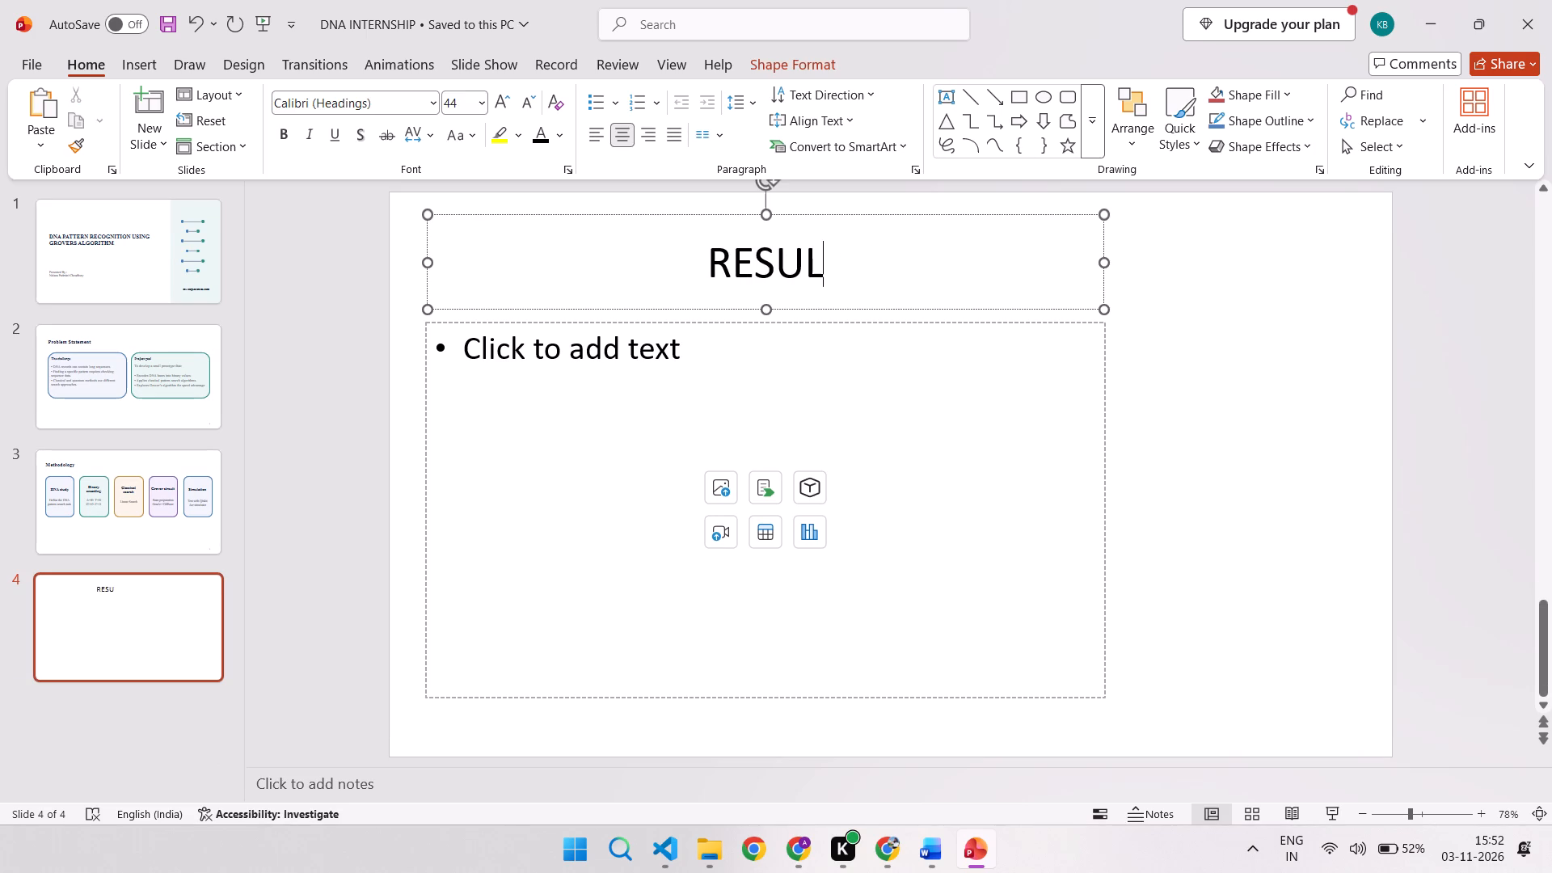
{"action": "left_click", "coordinate": [706, 275]}
{"action": "triple_click", "coordinate": [706, 275]}
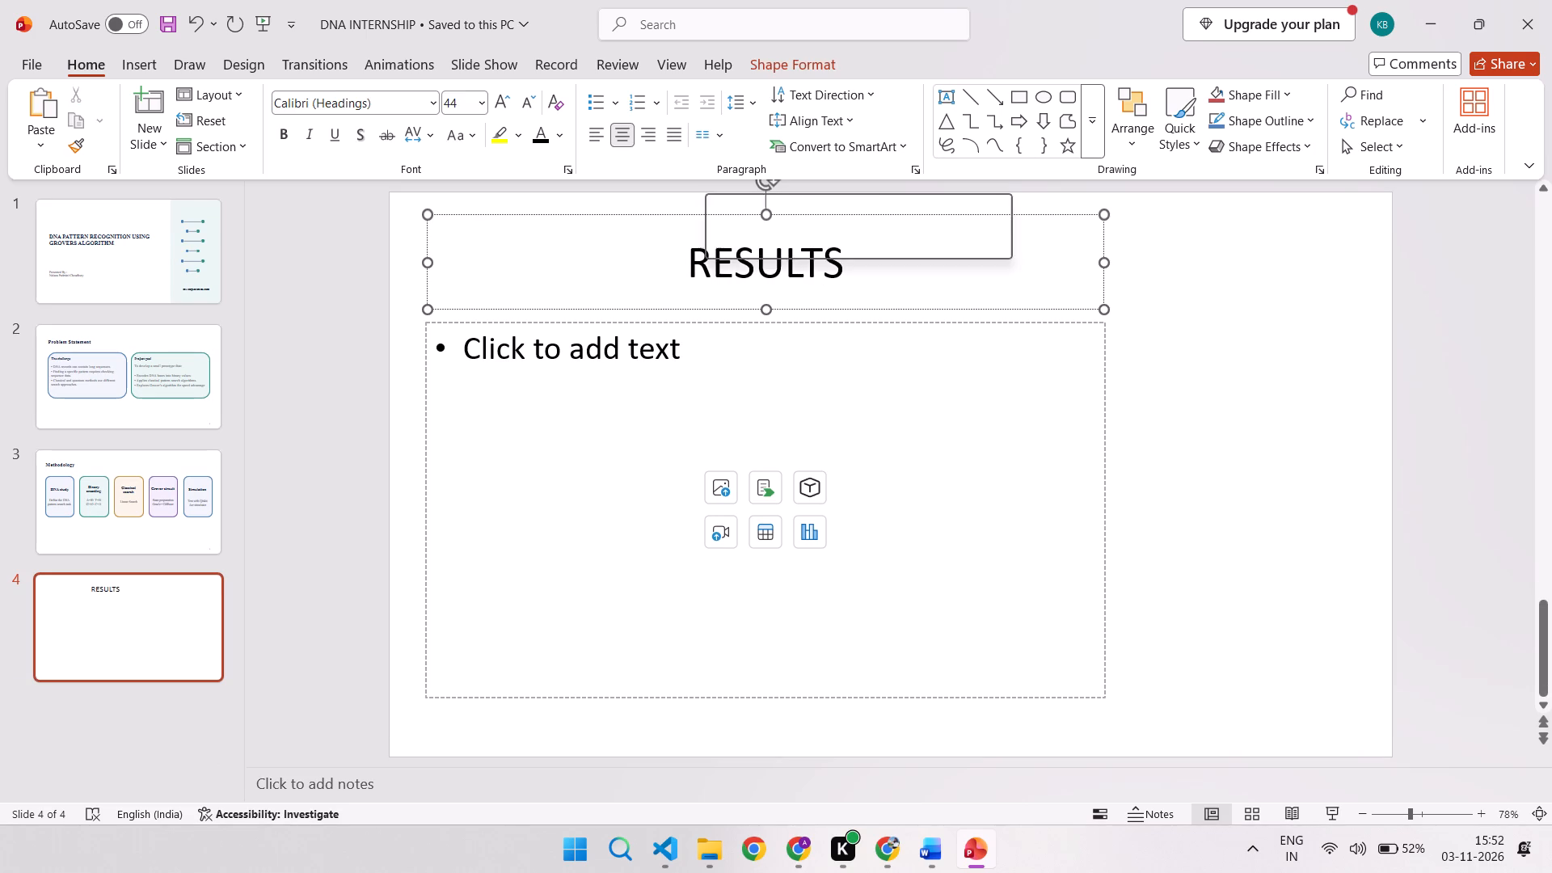
{"action": "left_click", "coordinate": [743, 214]}
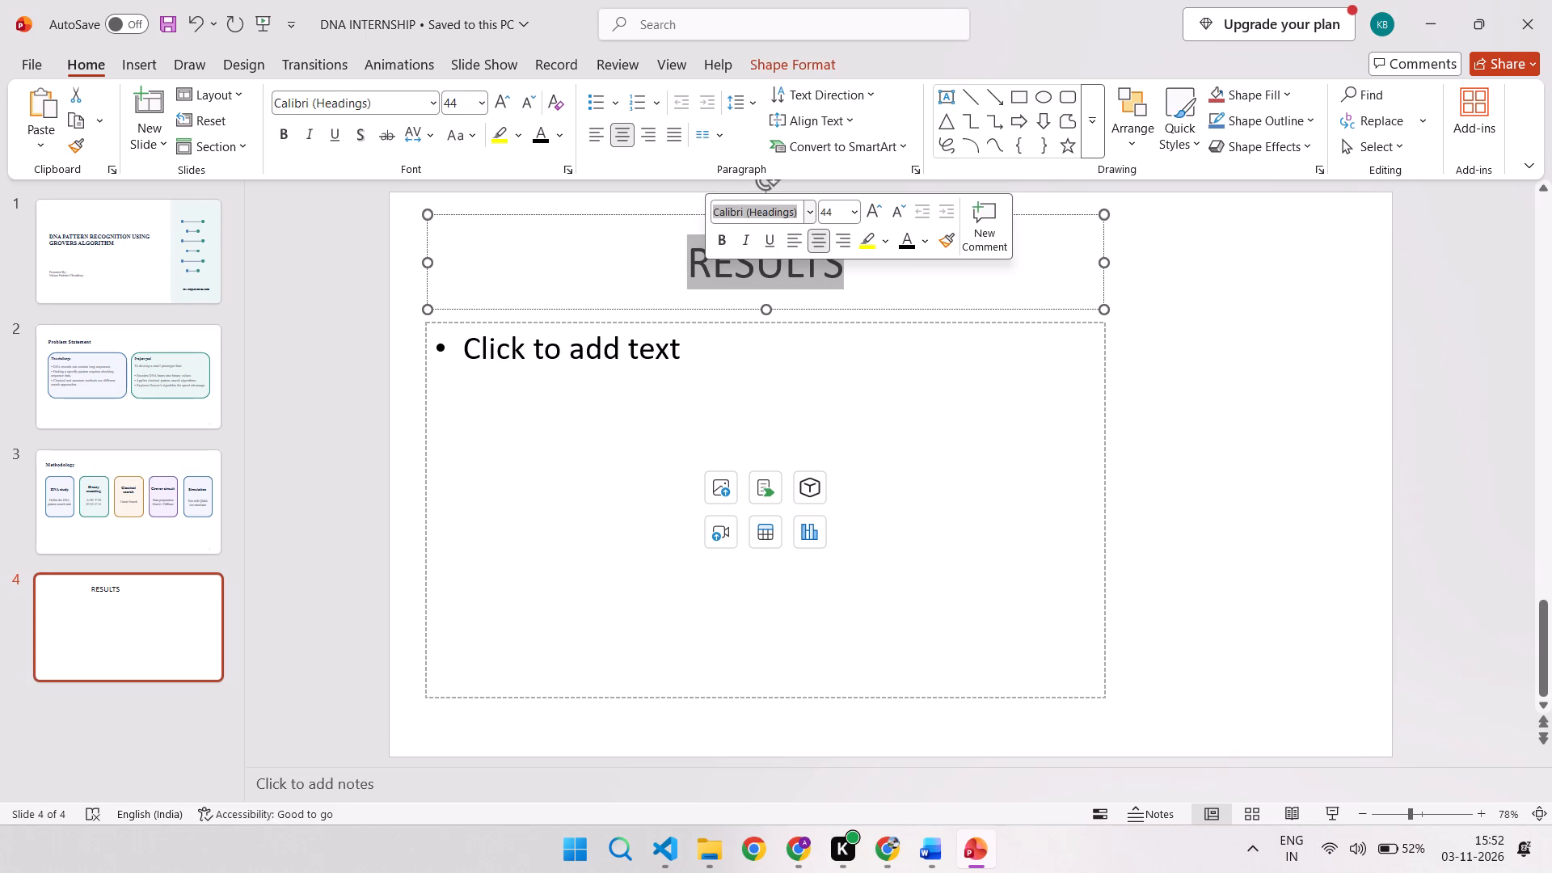
{"action": "type", "text": "TIM"}
{"action": "key", "text": "Return"}
{"action": "left_click", "coordinate": [683, 377]}
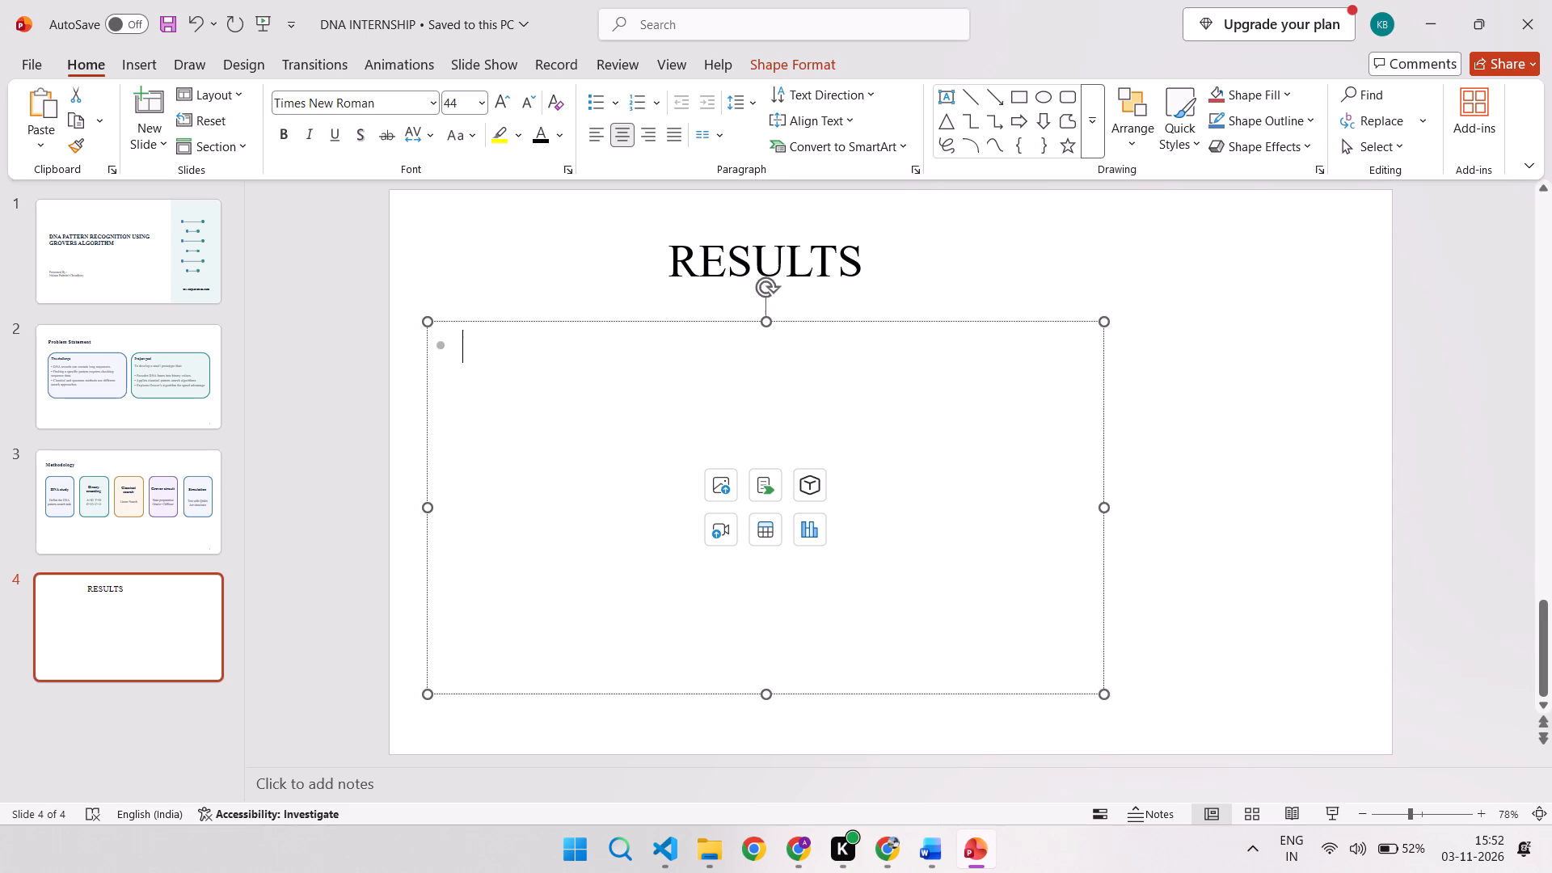
Extend the title box toward the slide's right edge and reduce the RESULTS text size to 36.
{"action": "left_click", "coordinate": [775, 229]}
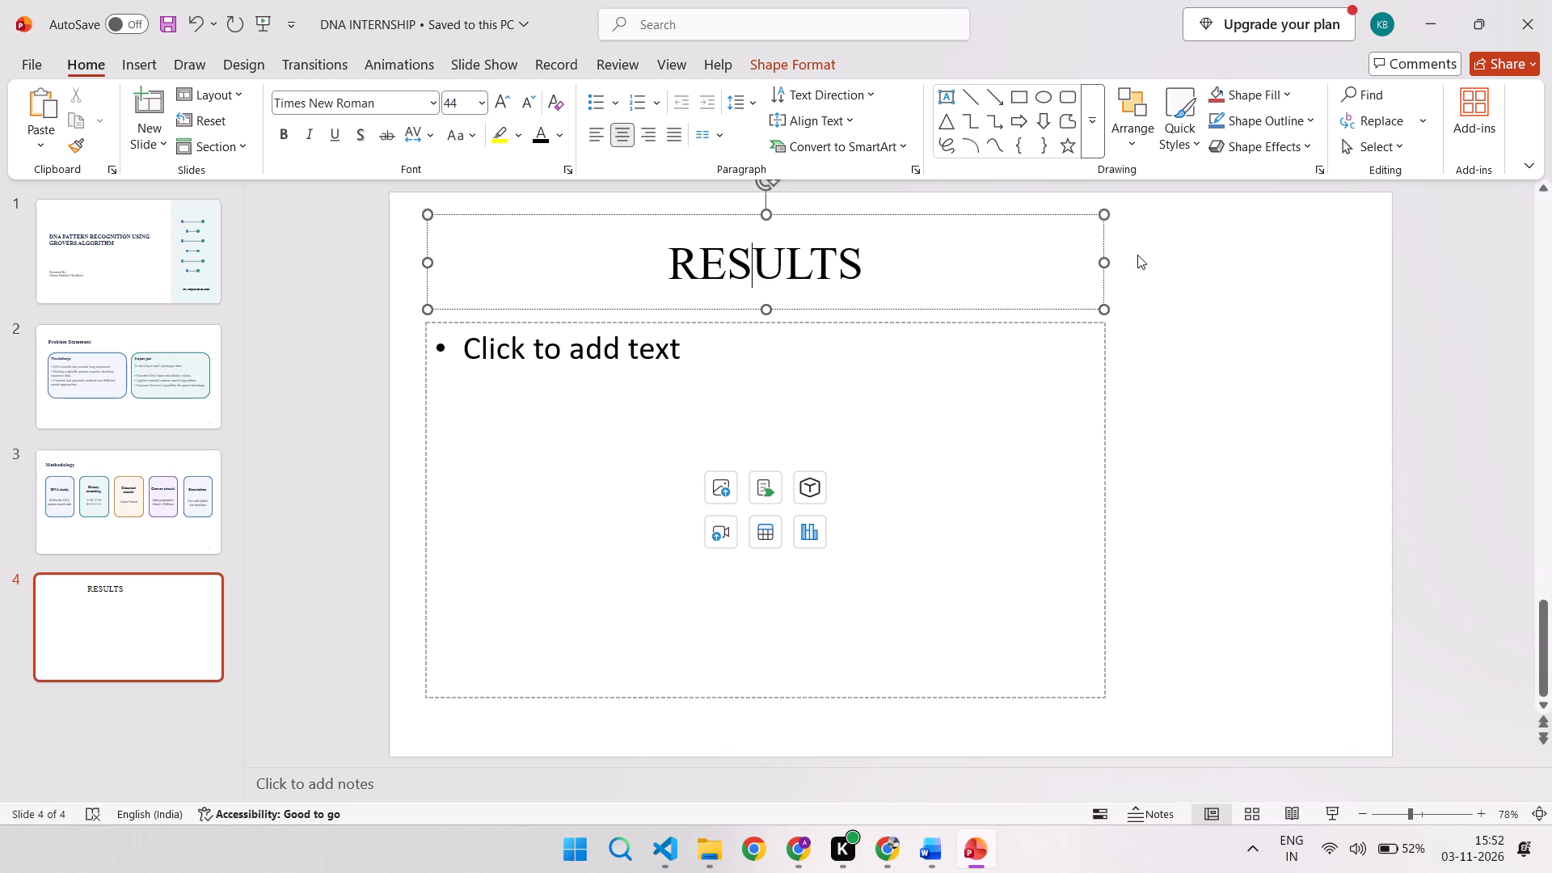
{"action": "left_click_drag", "start_coordinate": [1102, 262], "coordinate": [1273, 262]}
{"action": "double_click", "coordinate": [865, 230]}
{"action": "double_click", "coordinate": [861, 241]}
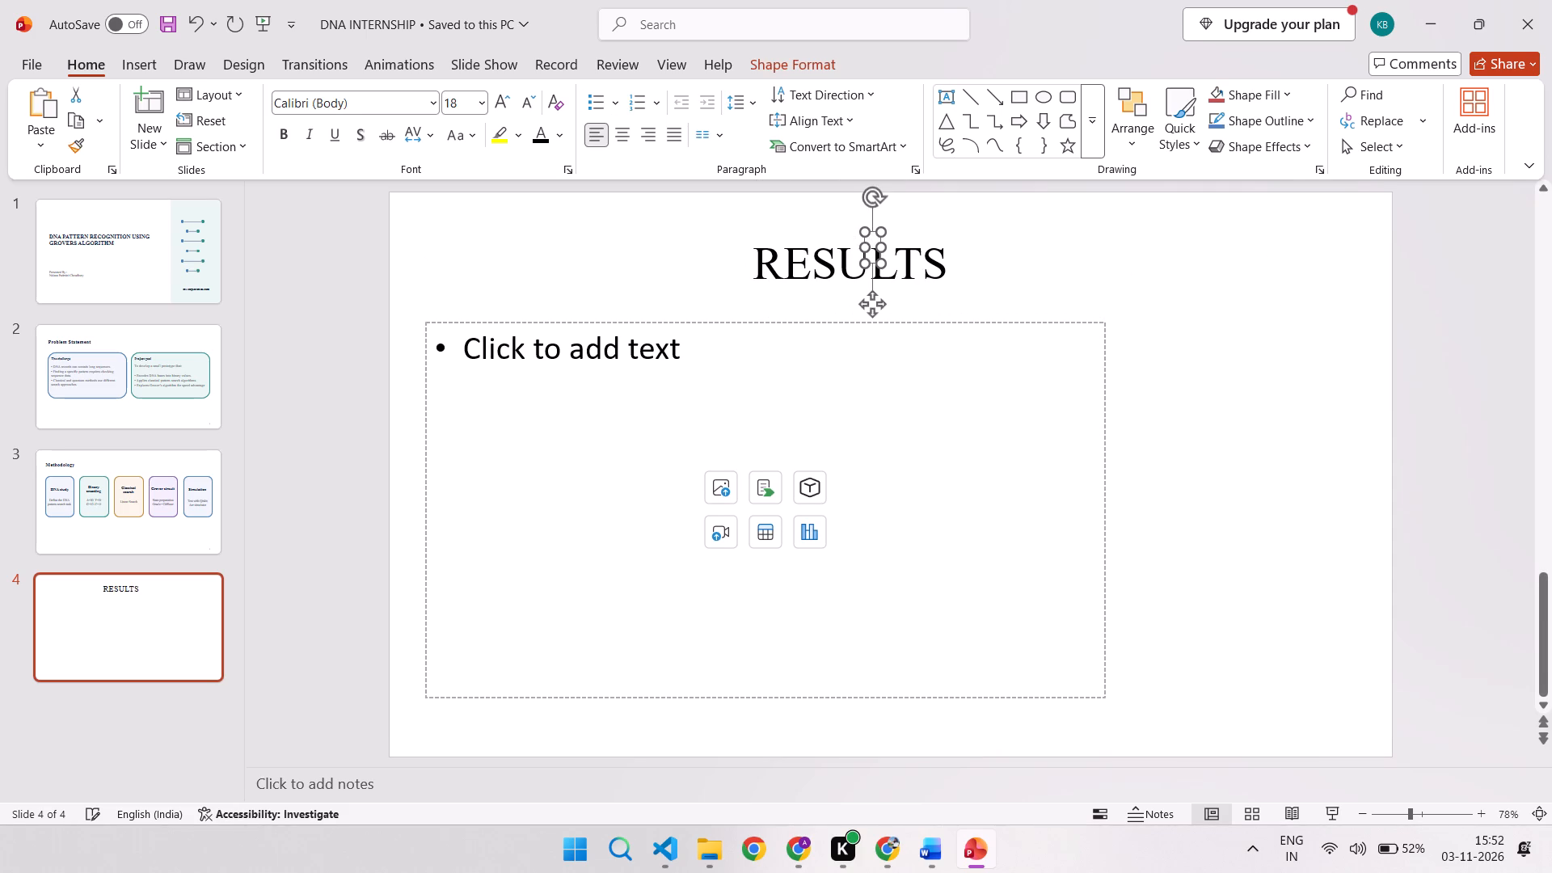
{"action": "triple_click", "coordinate": [842, 259]}
{"action": "left_click", "coordinate": [1034, 197]}
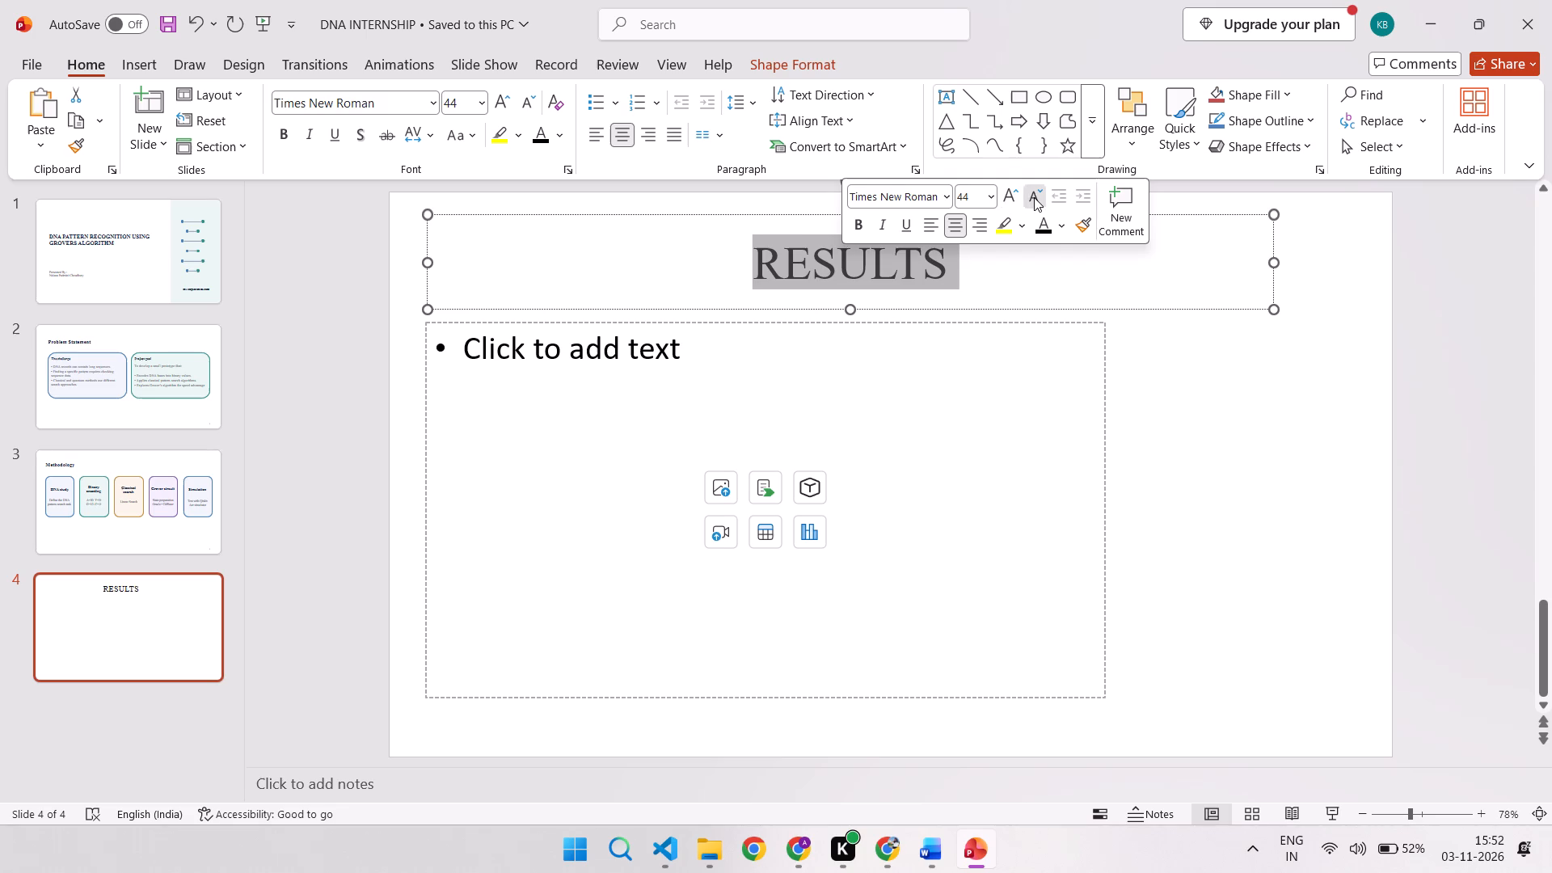
{"action": "left_click", "coordinate": [1034, 197]}
{"action": "left_click", "coordinate": [1035, 312]}
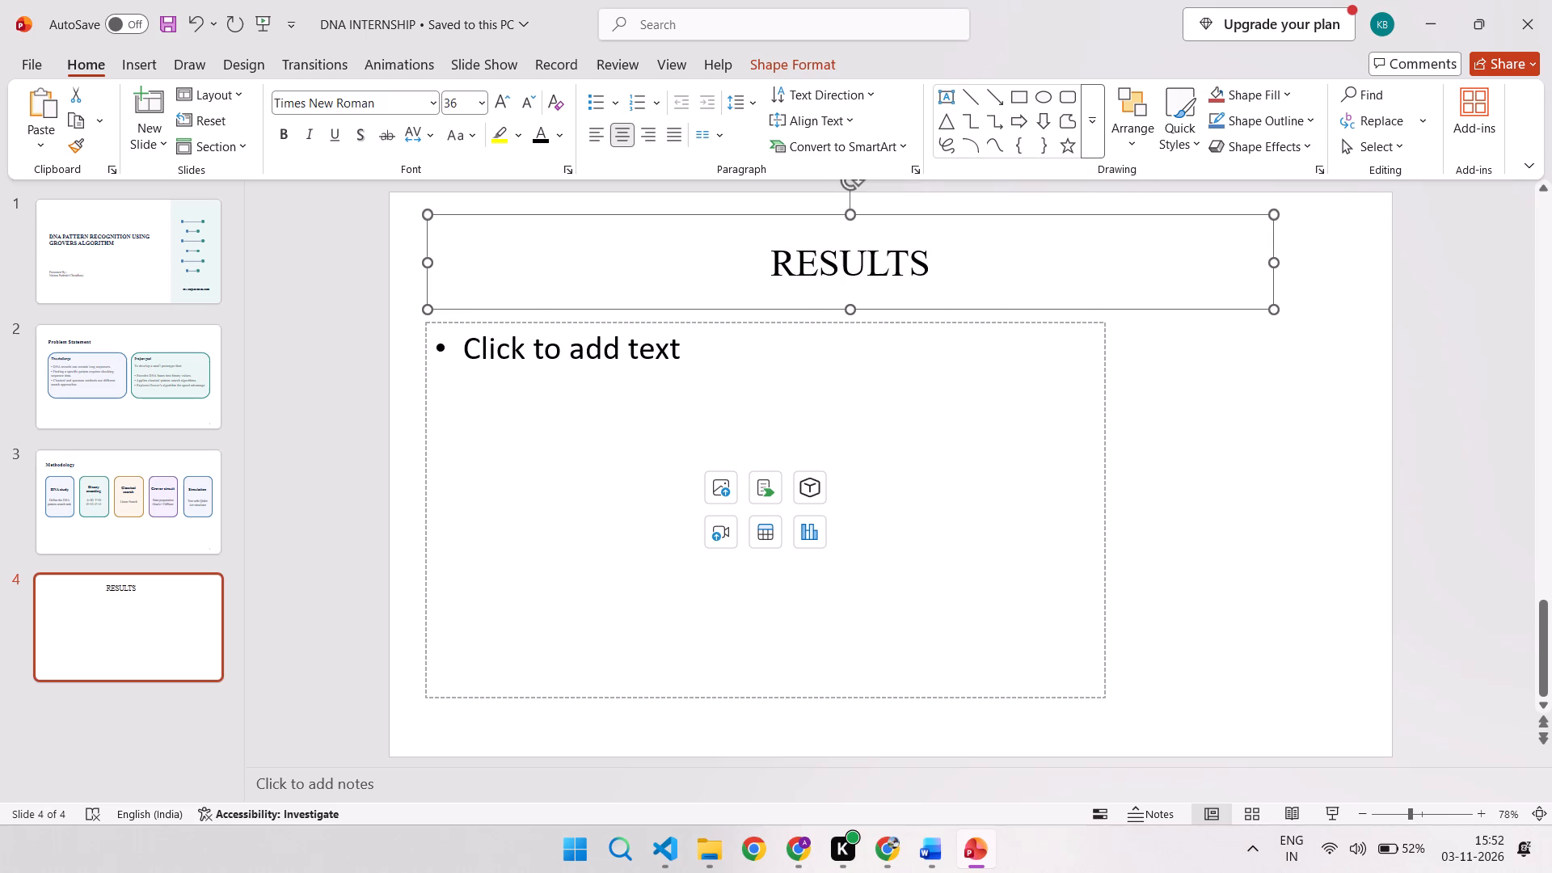
Widen the content placeholder below the title toward the slide's right edge.
{"action": "left_click", "coordinate": [928, 341]}
{"action": "left_click", "coordinate": [1109, 512]}
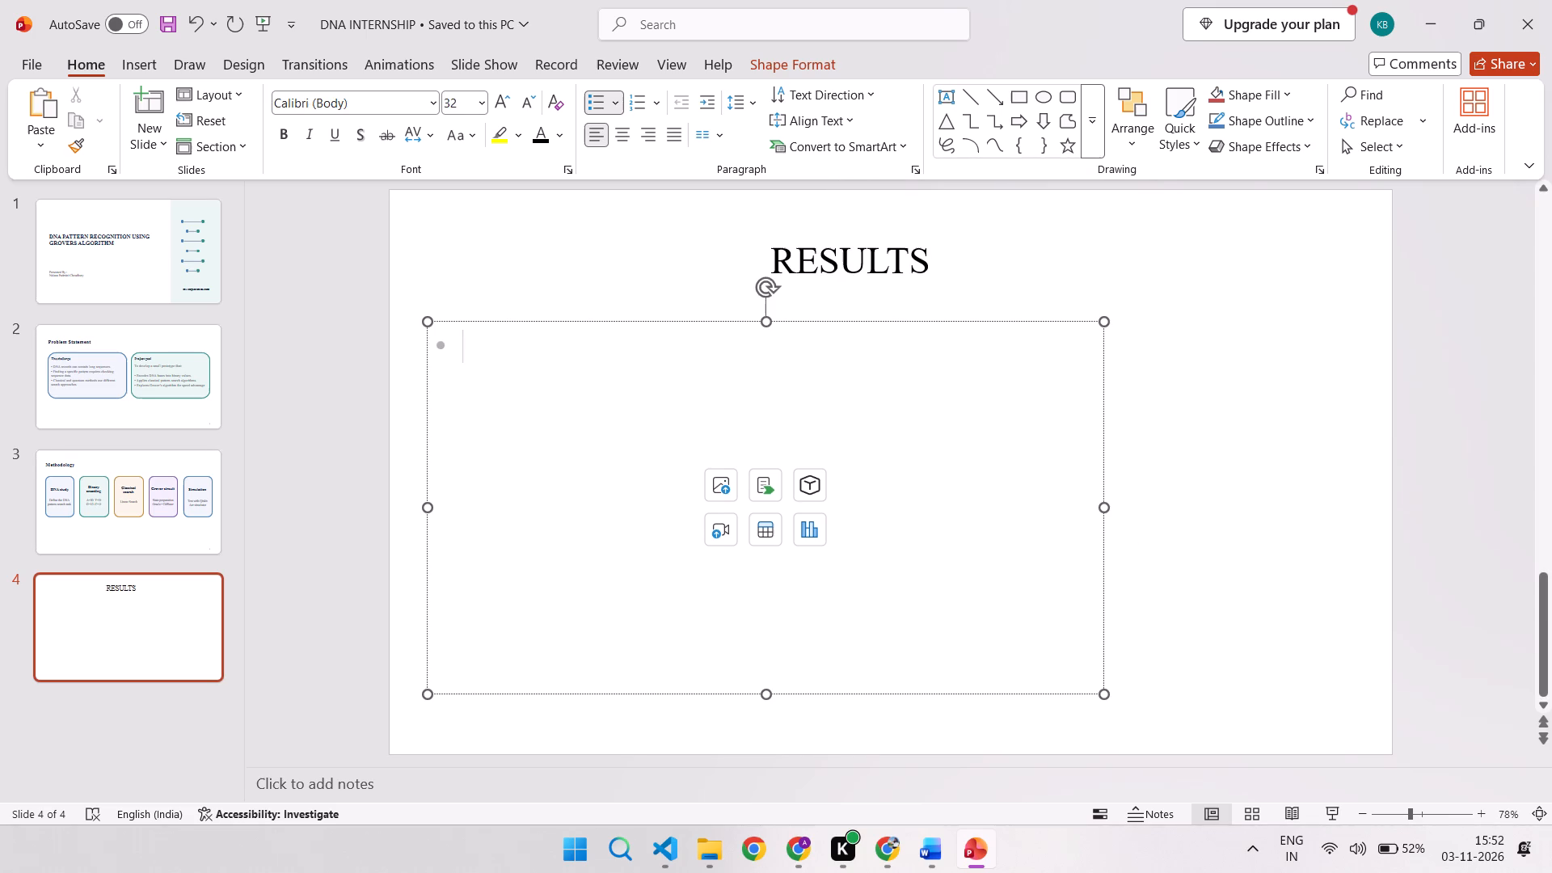
{"action": "left_click_drag", "start_coordinate": [1102, 504], "coordinate": [1233, 503]}
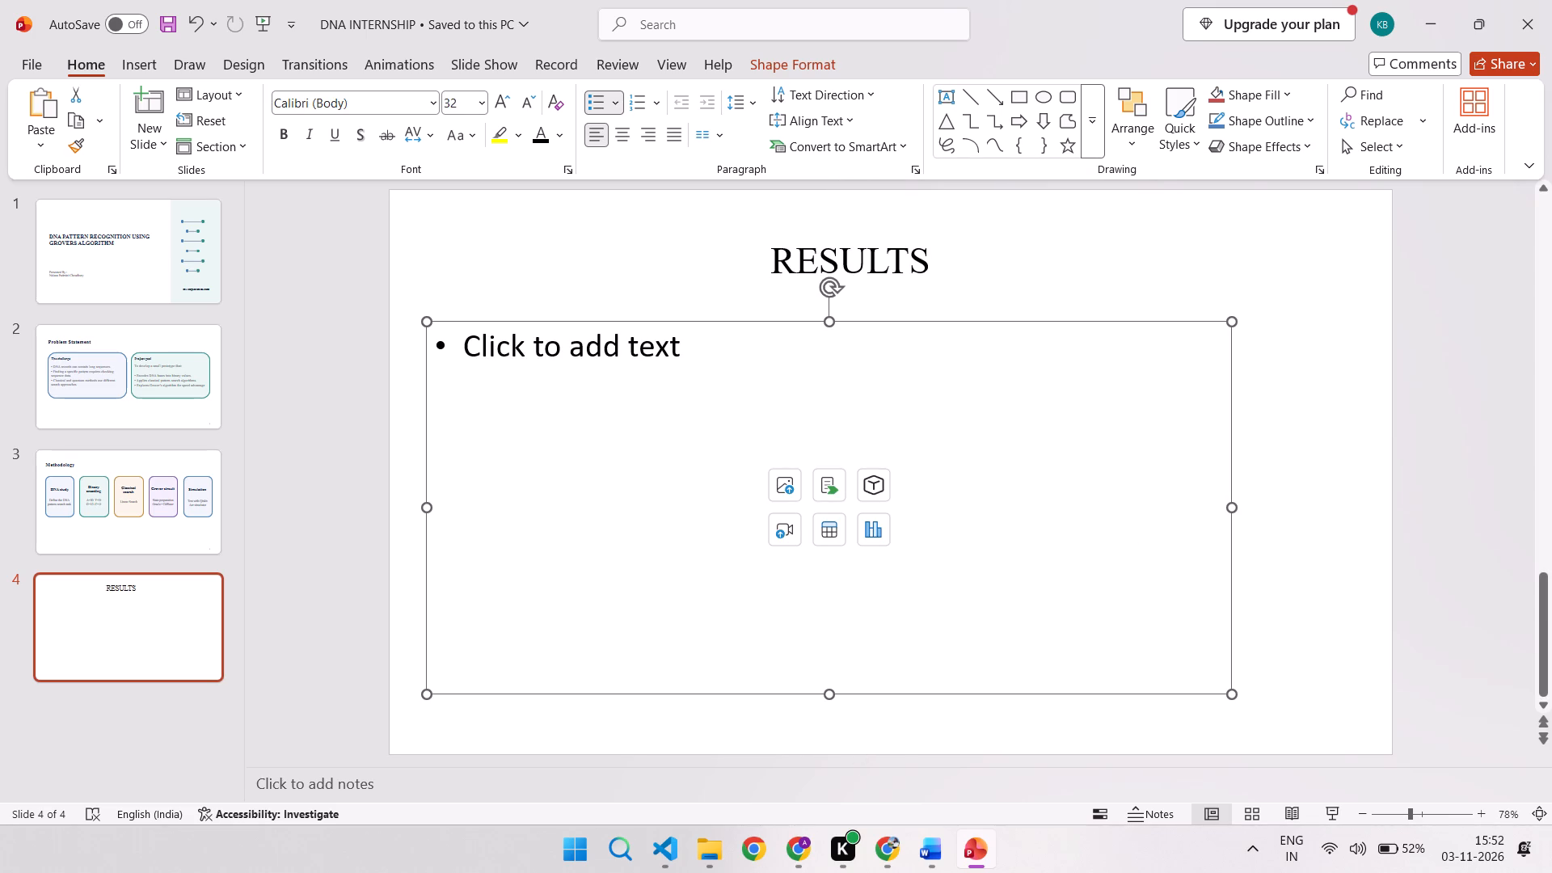
Switch to Visual Studio Code and capture a screen snip of the whole chart2_queries_comparison.png chart.
{"action": "left_click", "coordinate": [672, 849]}
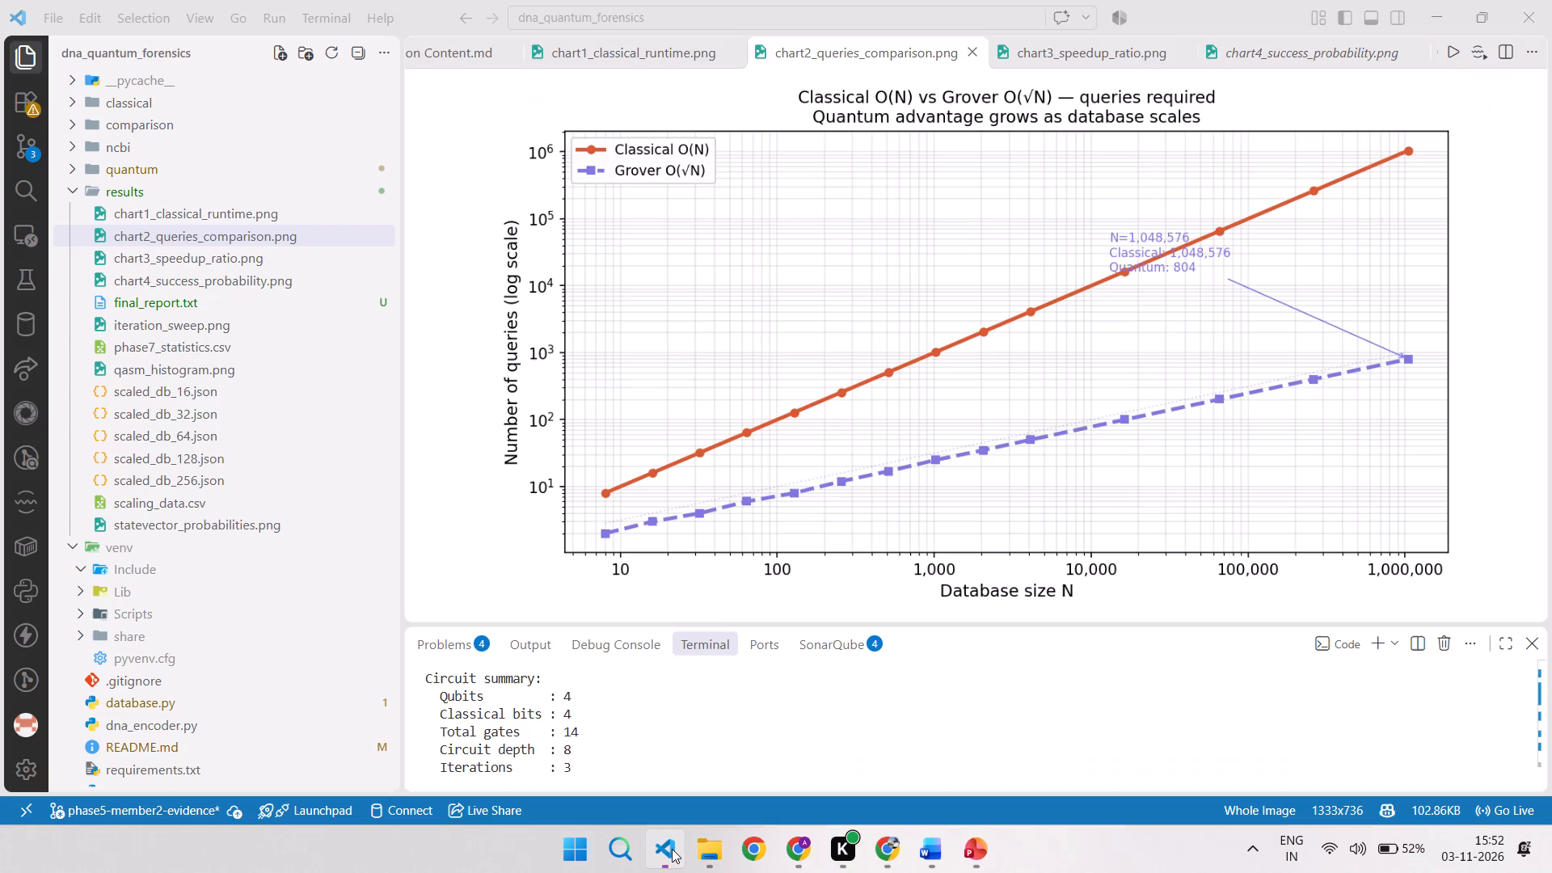
{"action": "key", "text": "Print"}
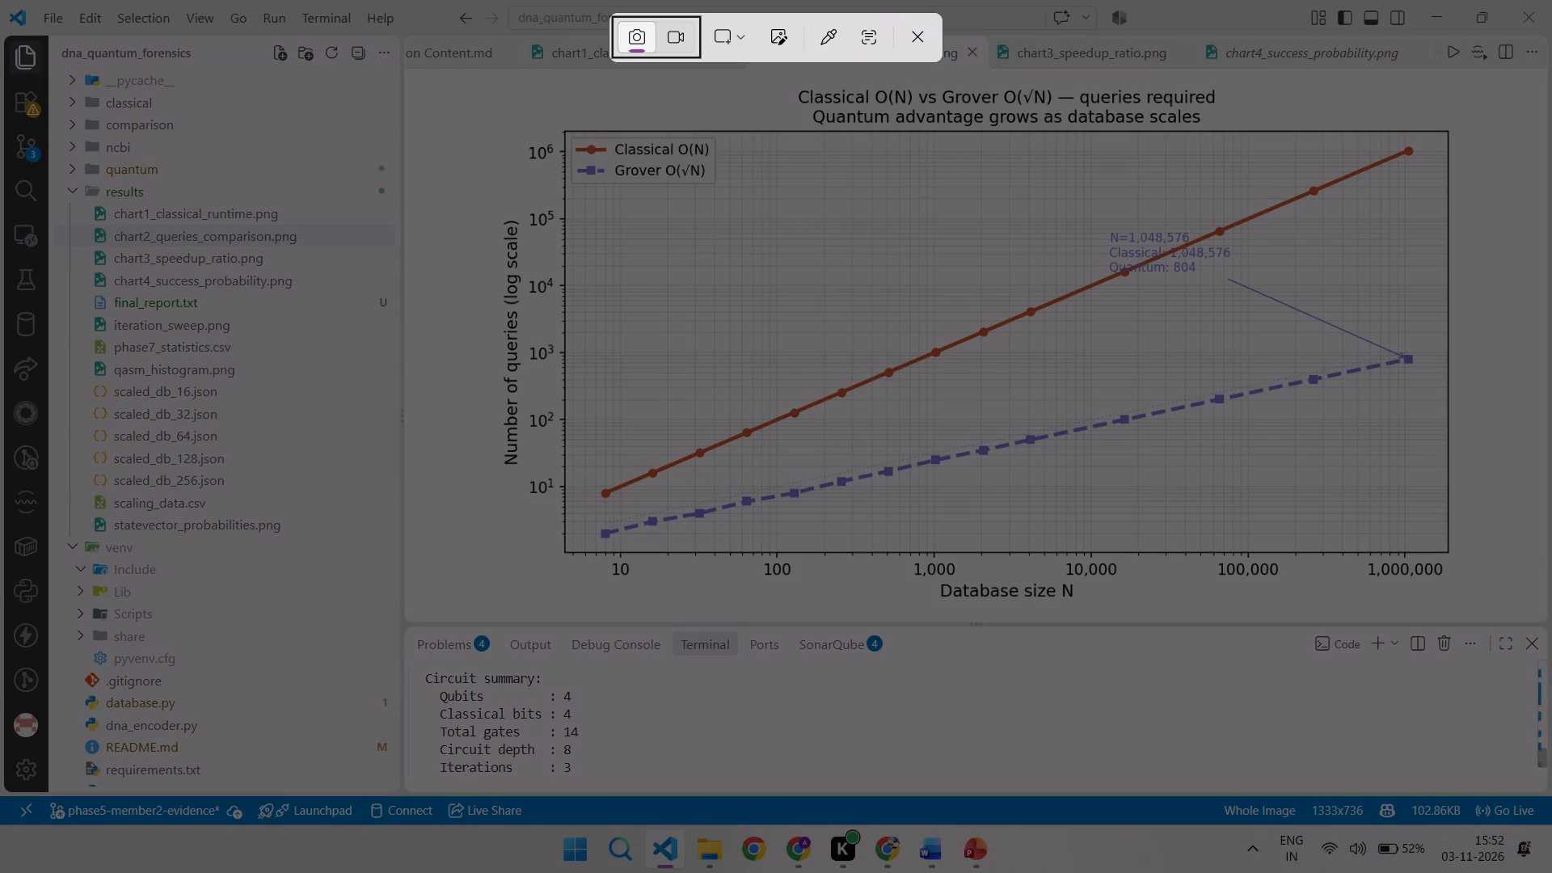
{"action": "left_click_drag", "start_coordinate": [475, 76], "coordinate": [1487, 629]}
{"action": "scroll", "coordinate": [929, 371], "scroll_direction": "right", "scroll_amount": 2}
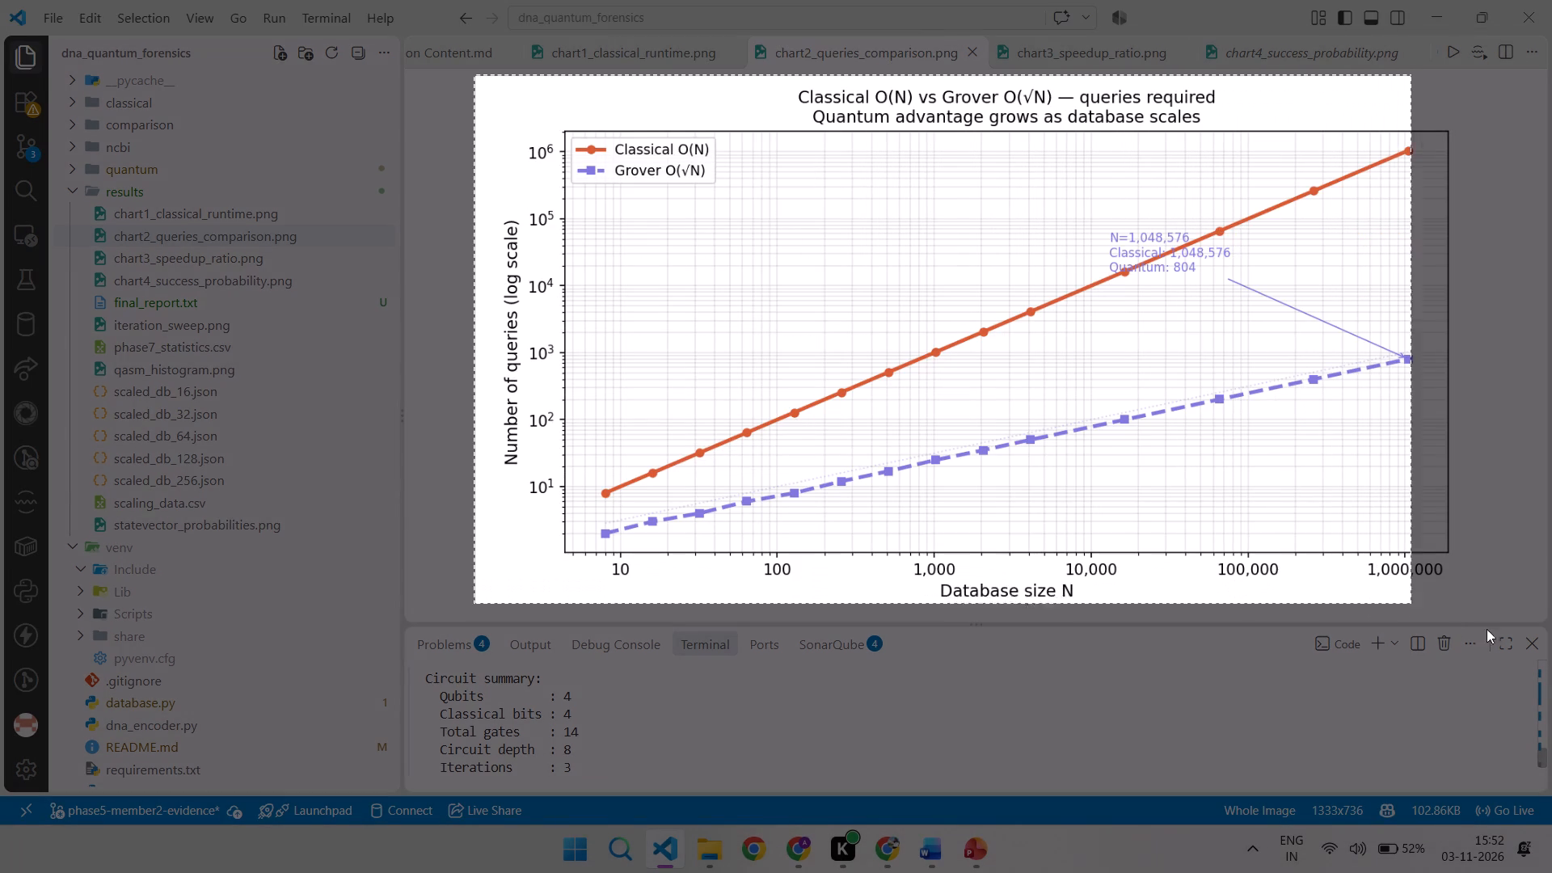
{"action": "left_click_drag", "start_coordinate": [1487, 629], "coordinate": [1498, 608]}
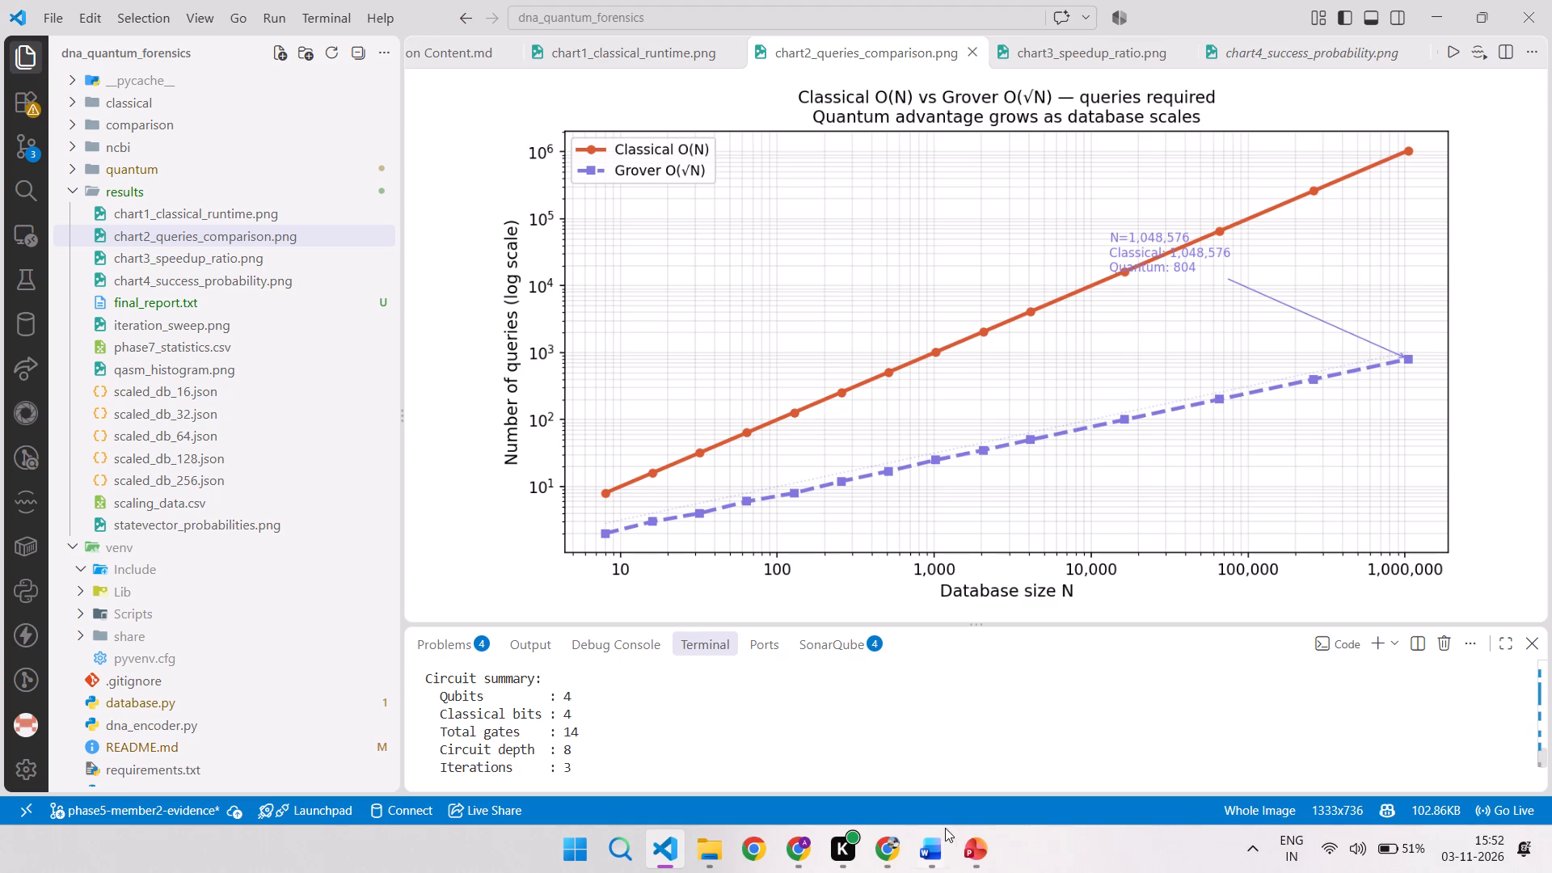
Return to PowerPoint and paste the captured queries chart into the RESULTS slide's content placeholder.
{"action": "left_click", "coordinate": [972, 778]}
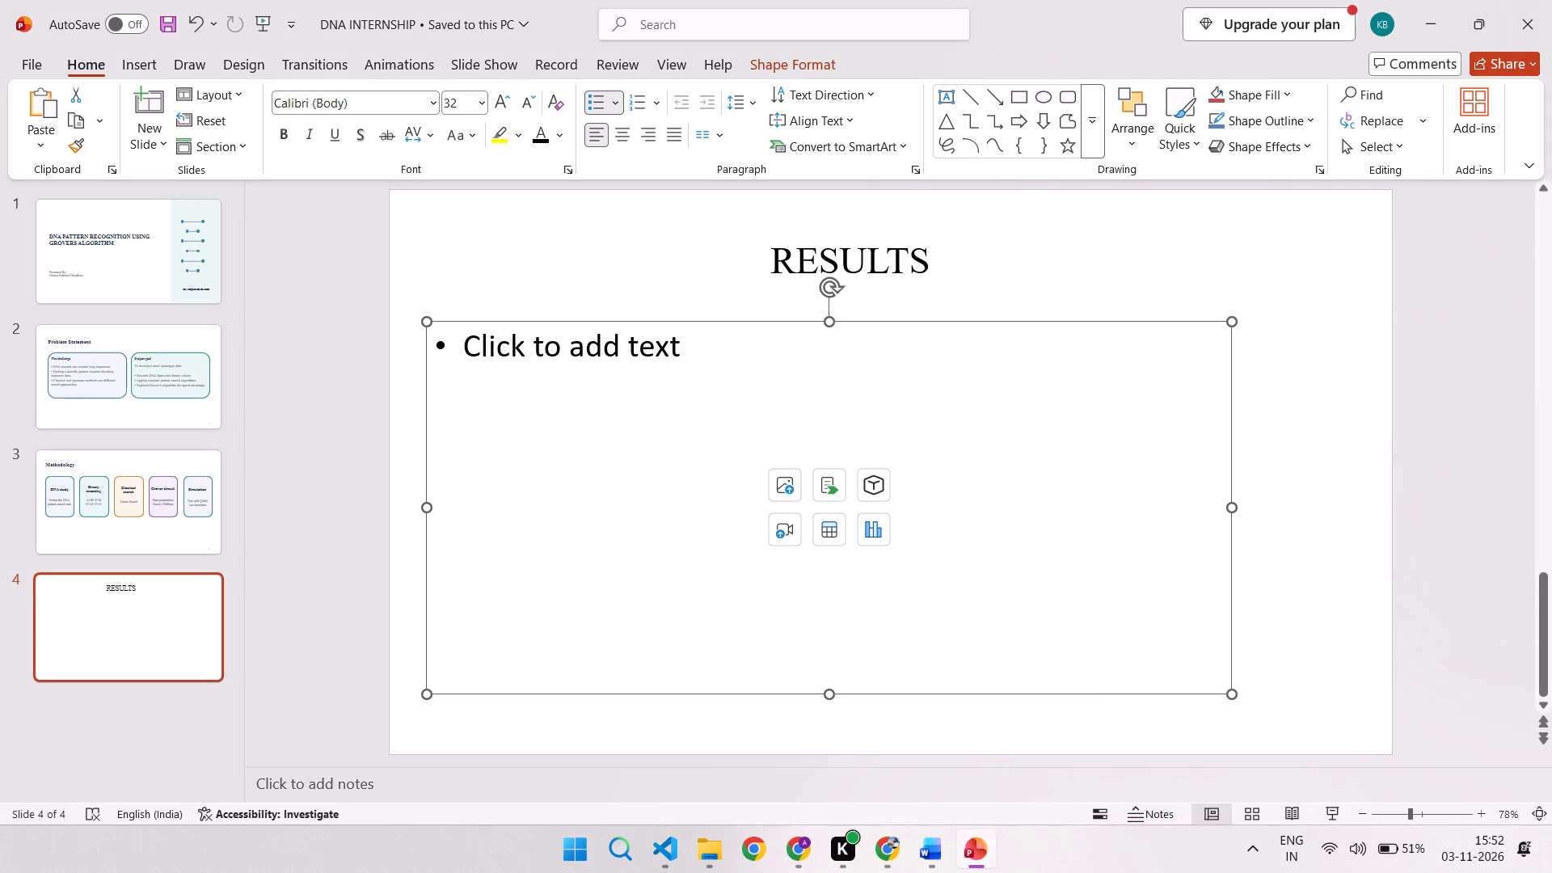
{"action": "left_click", "coordinate": [580, 426]}
{"action": "key", "text": "ctrl+v"}
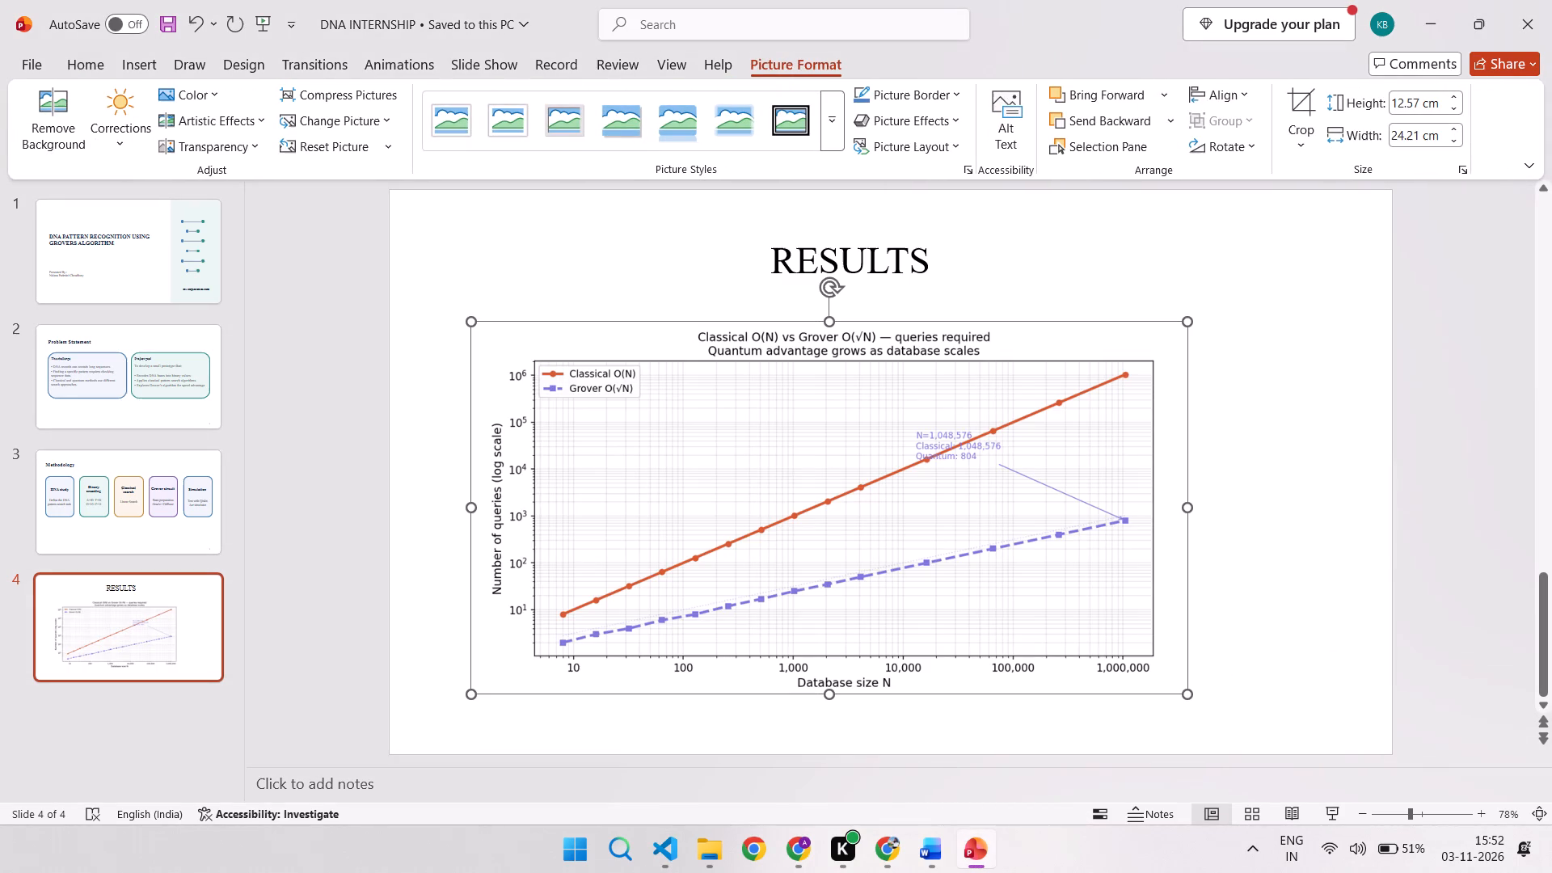
Shrink the pasted queries chart to about 12.4 cm wide and 7.4 cm high beneath the title.
{"action": "left_click", "coordinate": [793, 479]}
{"action": "left_click_drag", "start_coordinate": [1192, 506], "coordinate": [1002, 519]}
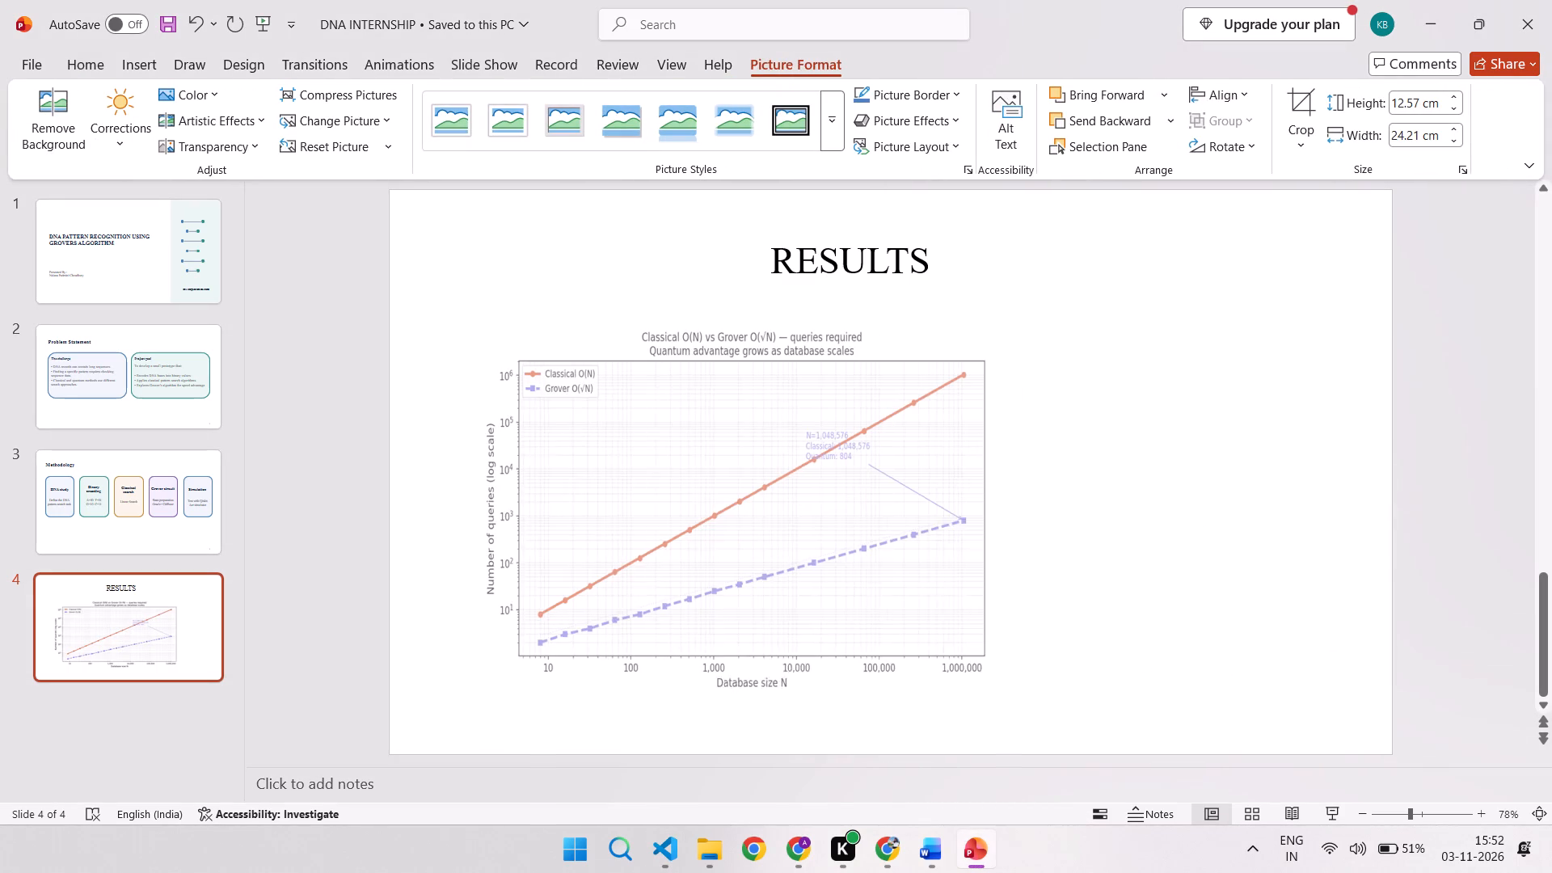
{"action": "left_click_drag", "start_coordinate": [1002, 519], "coordinate": [980, 517]}
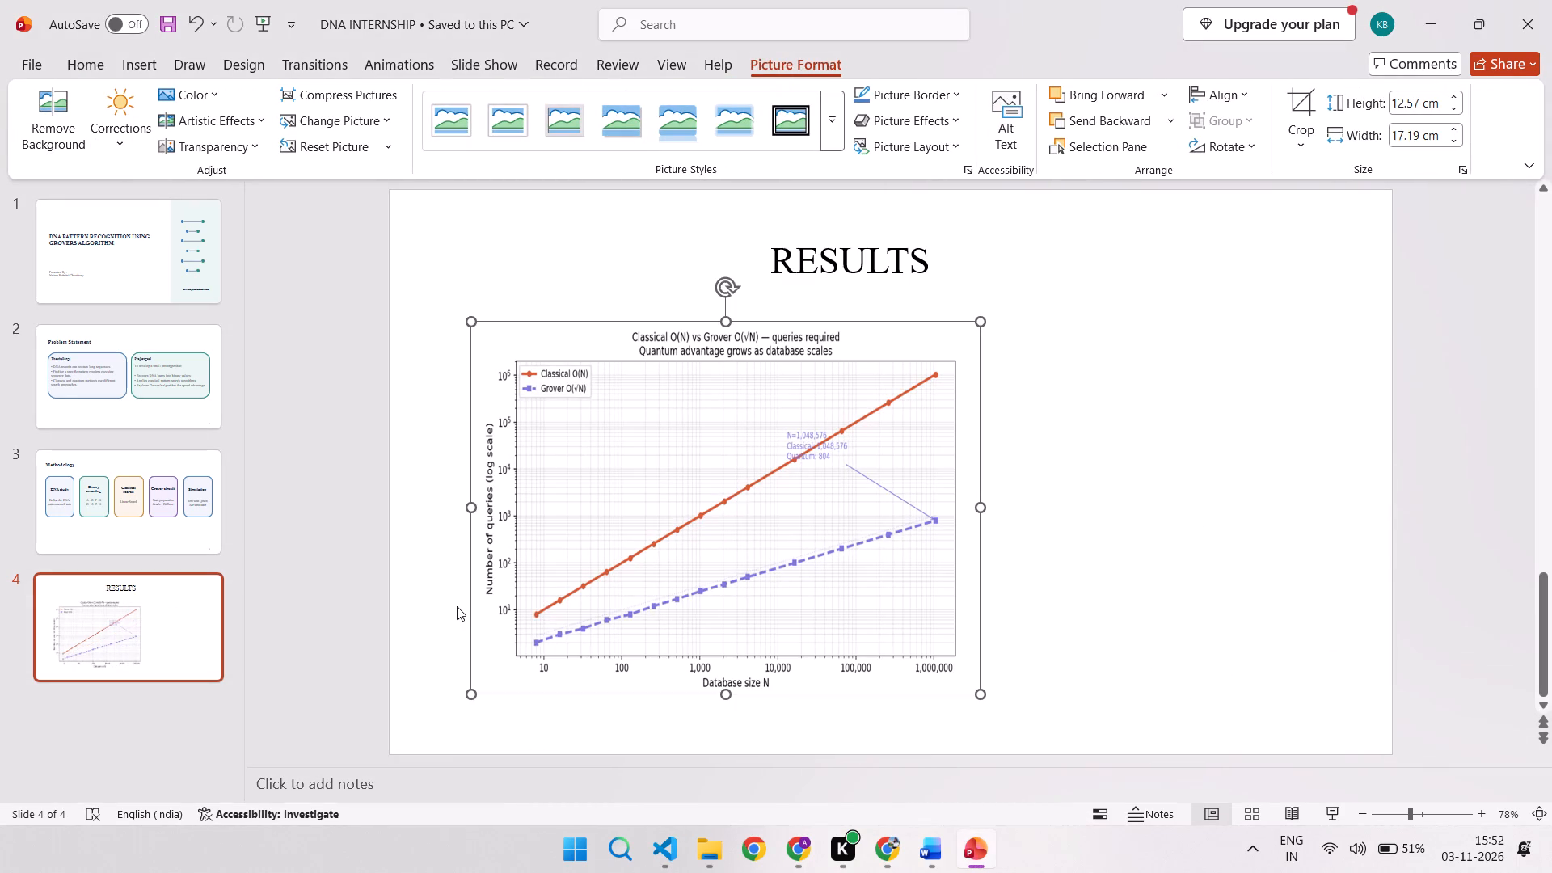
{"action": "left_click_drag", "start_coordinate": [467, 502], "coordinate": [614, 487]}
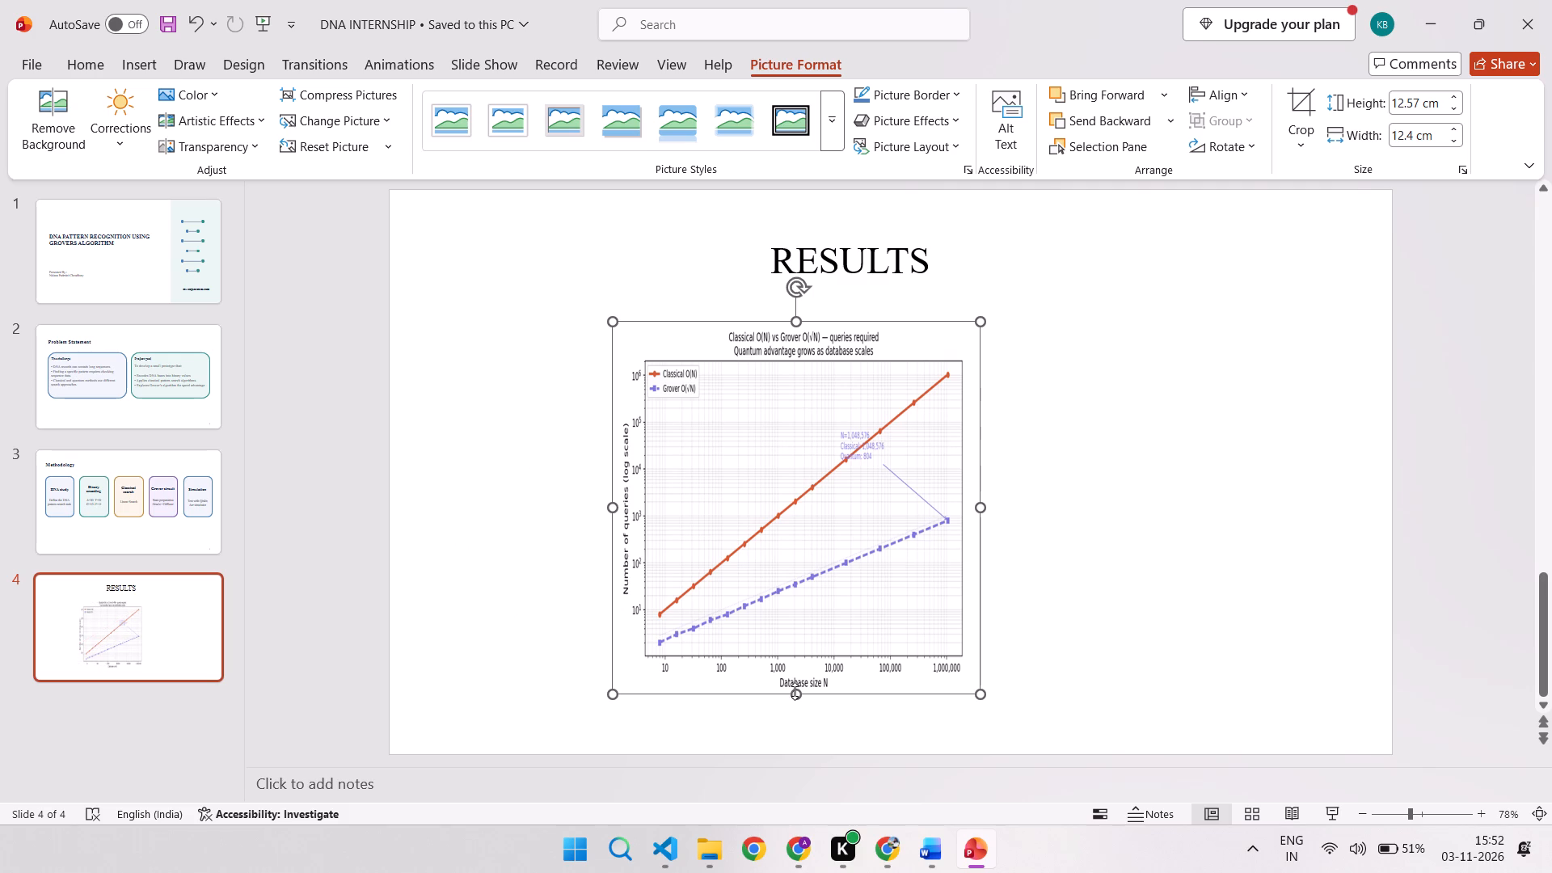
{"action": "left_click_drag", "start_coordinate": [799, 694], "coordinate": [785, 542]}
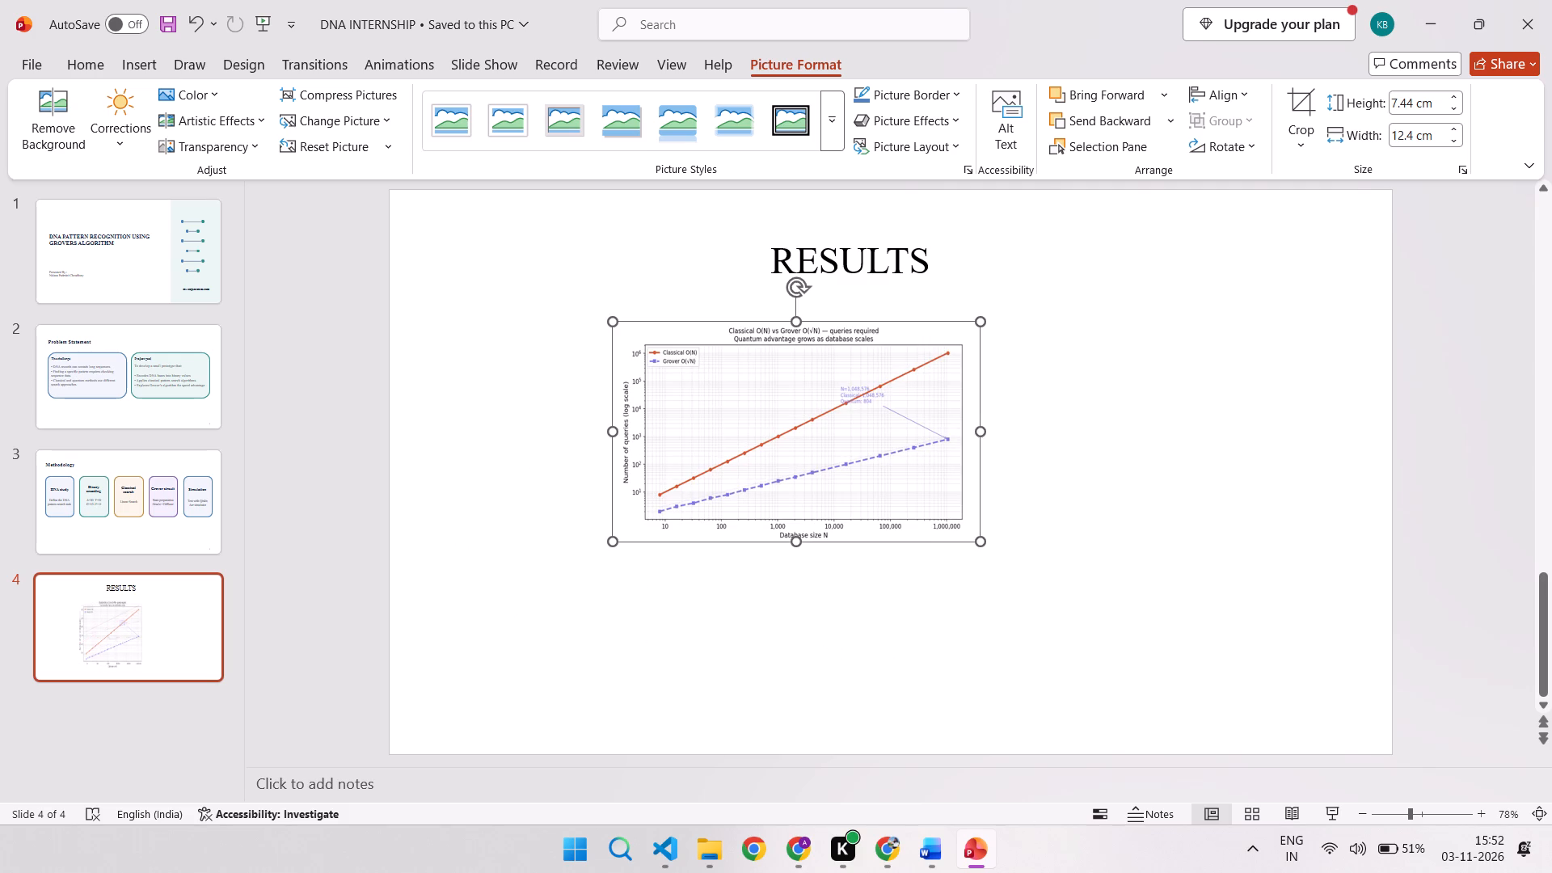
Enlarge the queries chart to fill most of the area beneath the RESULTS title and position it roughly centred on the slide.
{"action": "left_click_drag", "start_coordinate": [799, 473], "coordinate": [625, 499]}
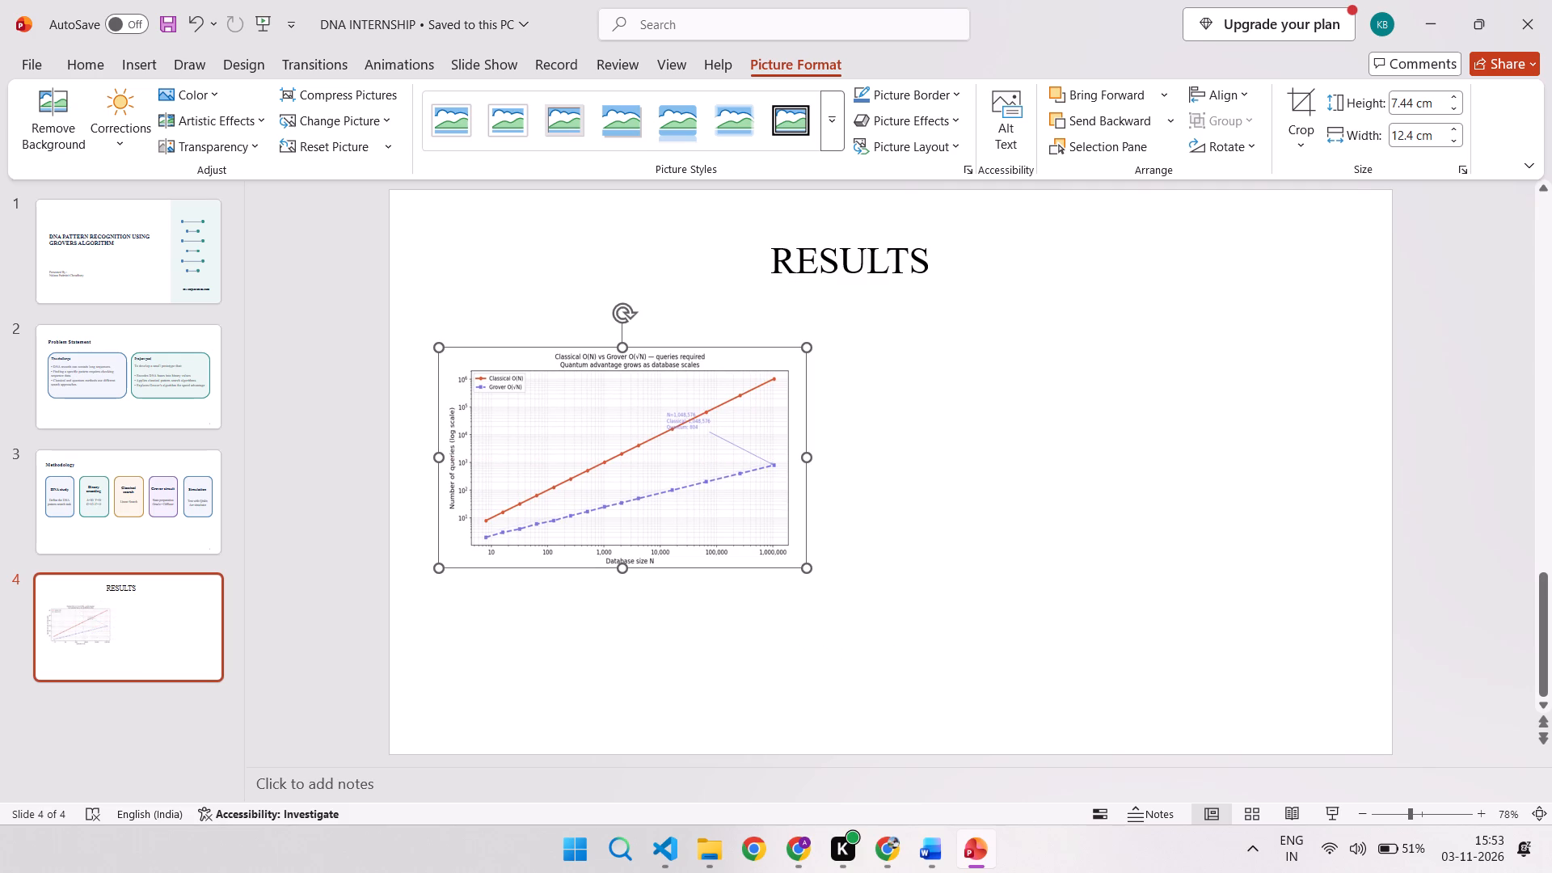
{"action": "left_click_drag", "start_coordinate": [625, 566], "coordinate": [621, 591]}
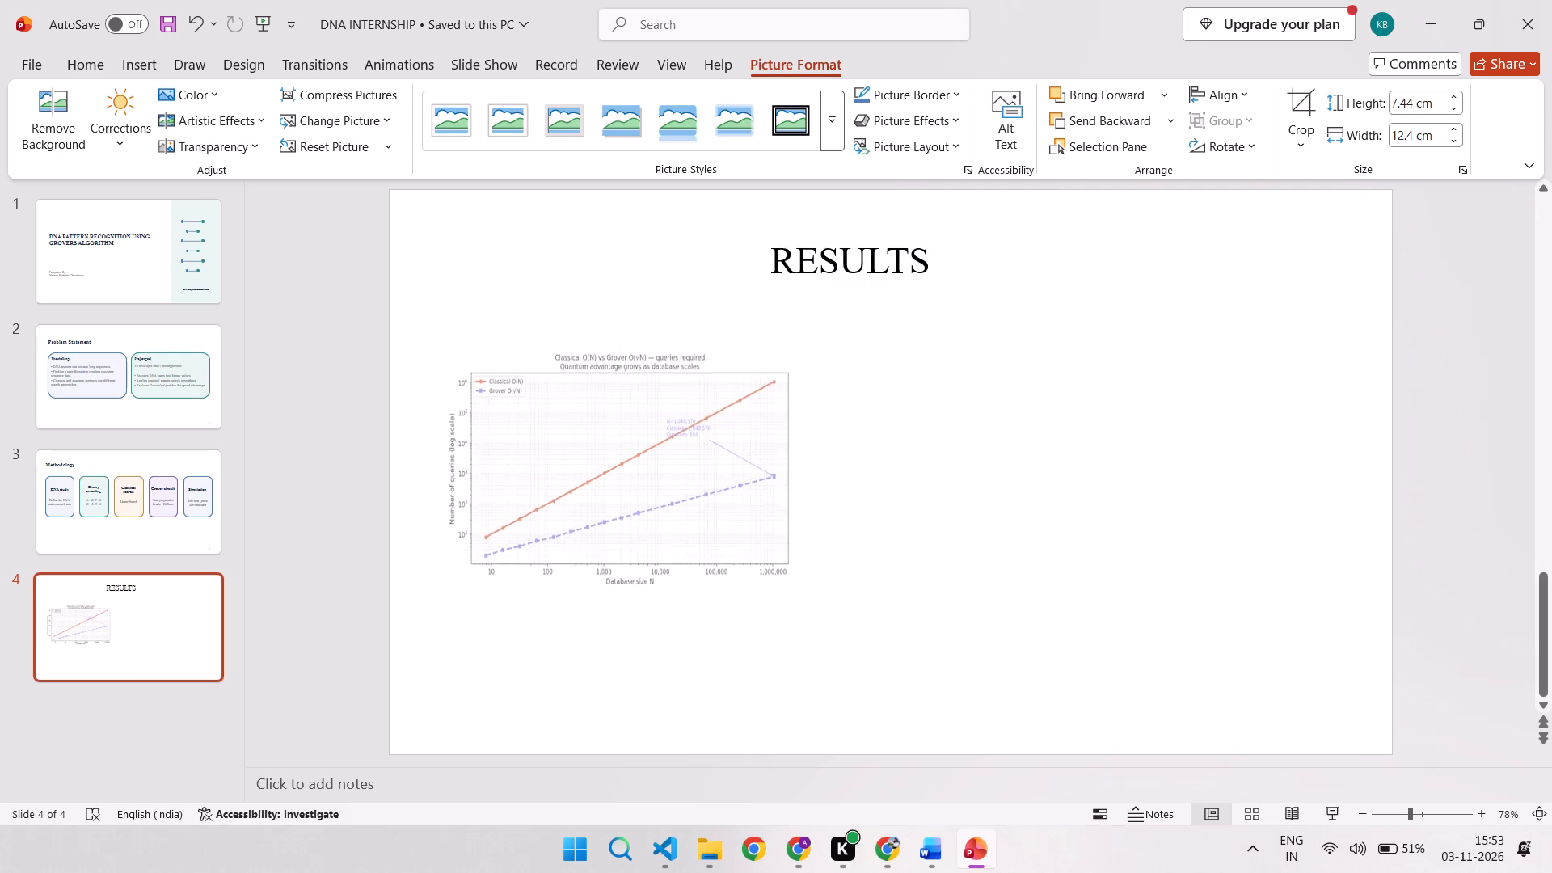
{"action": "left_click_drag", "start_coordinate": [621, 591], "coordinate": [618, 594]}
{"action": "left_click", "coordinate": [682, 630]}
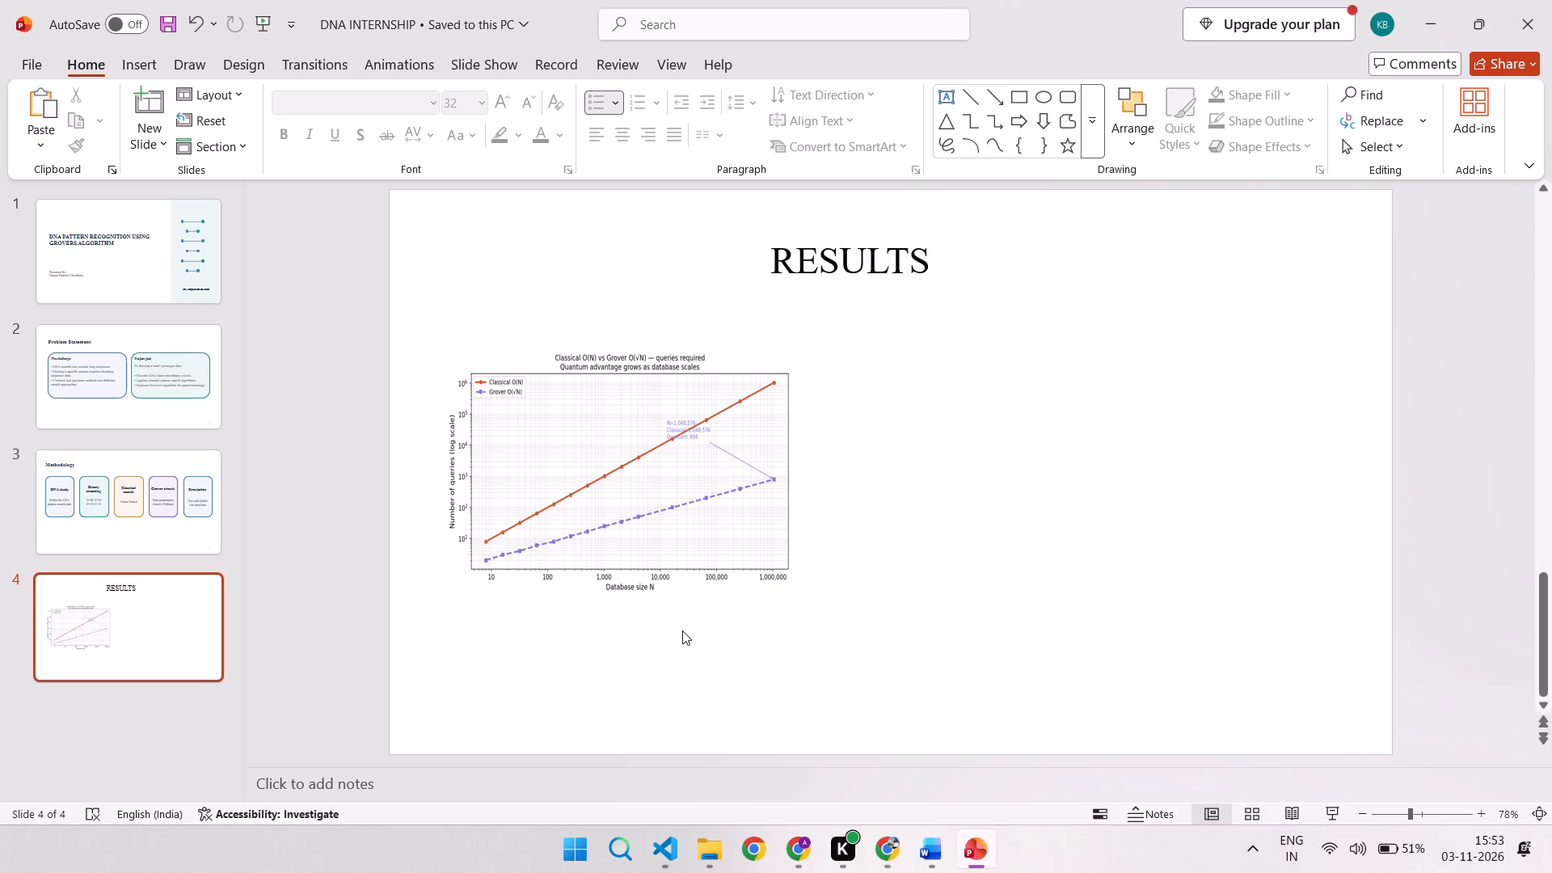
{"action": "left_click", "coordinate": [589, 508]}
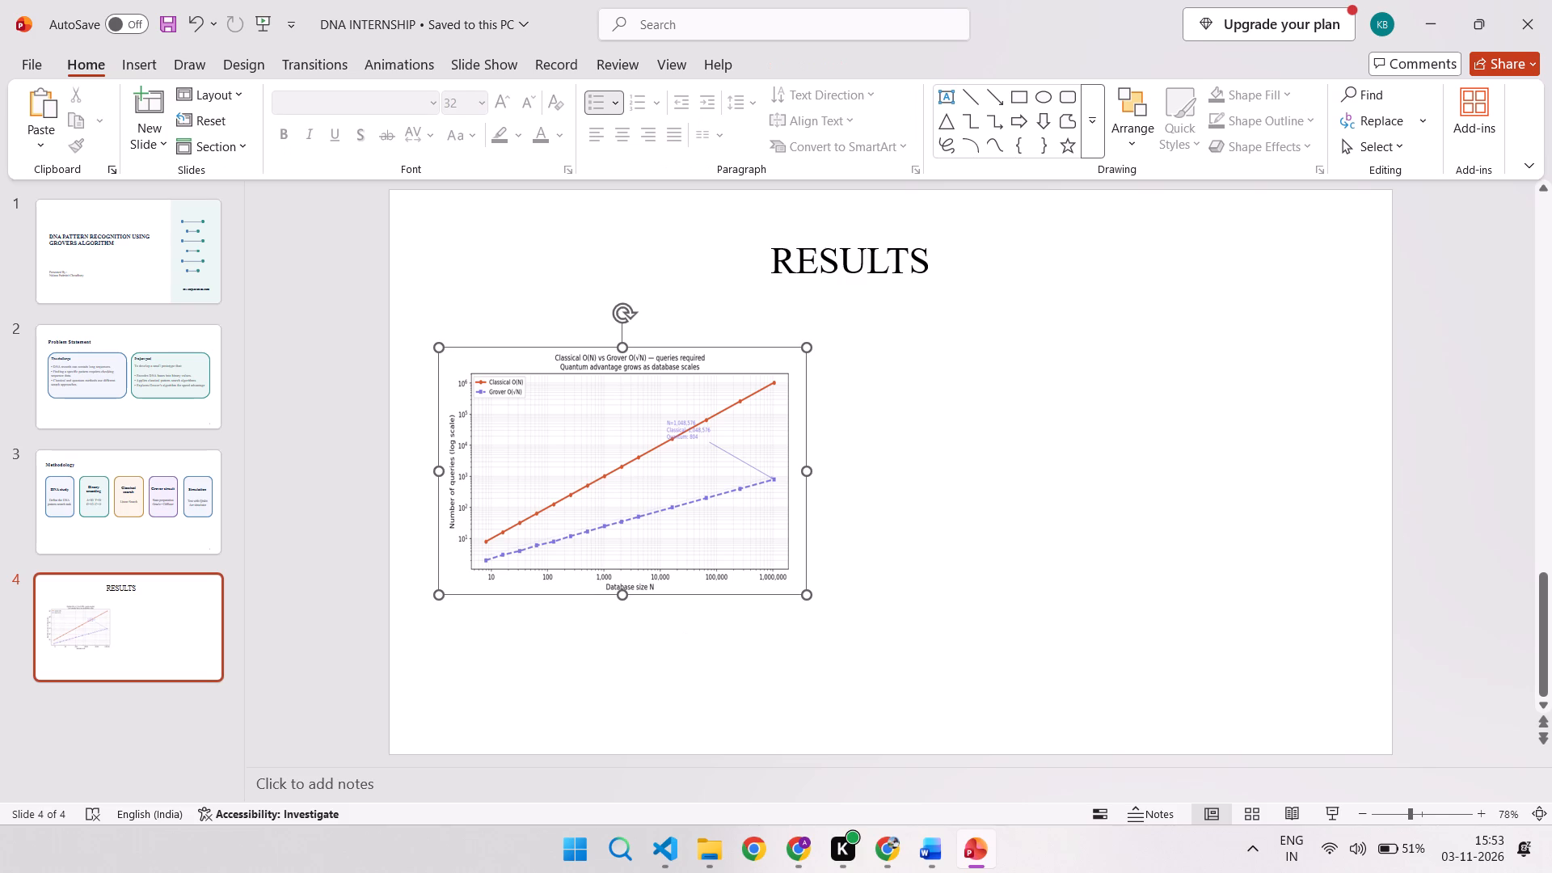
{"action": "left_click_drag", "start_coordinate": [624, 593], "coordinate": [626, 622]}
{"action": "left_click_drag", "start_coordinate": [805, 487], "coordinate": [844, 487]}
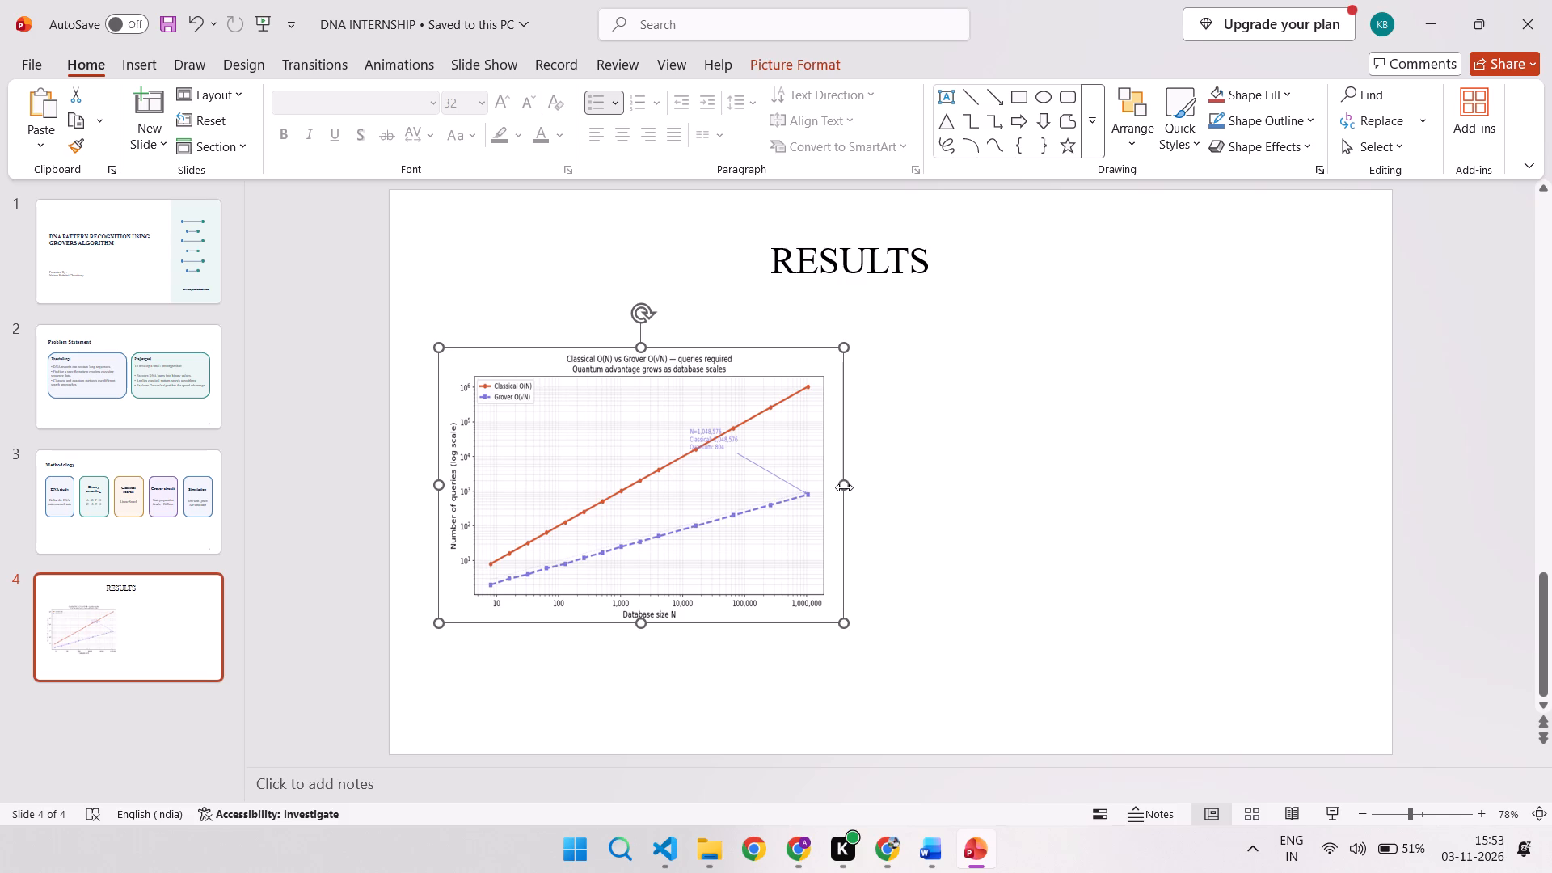
{"action": "left_click_drag", "start_coordinate": [744, 428], "coordinate": [753, 400]}
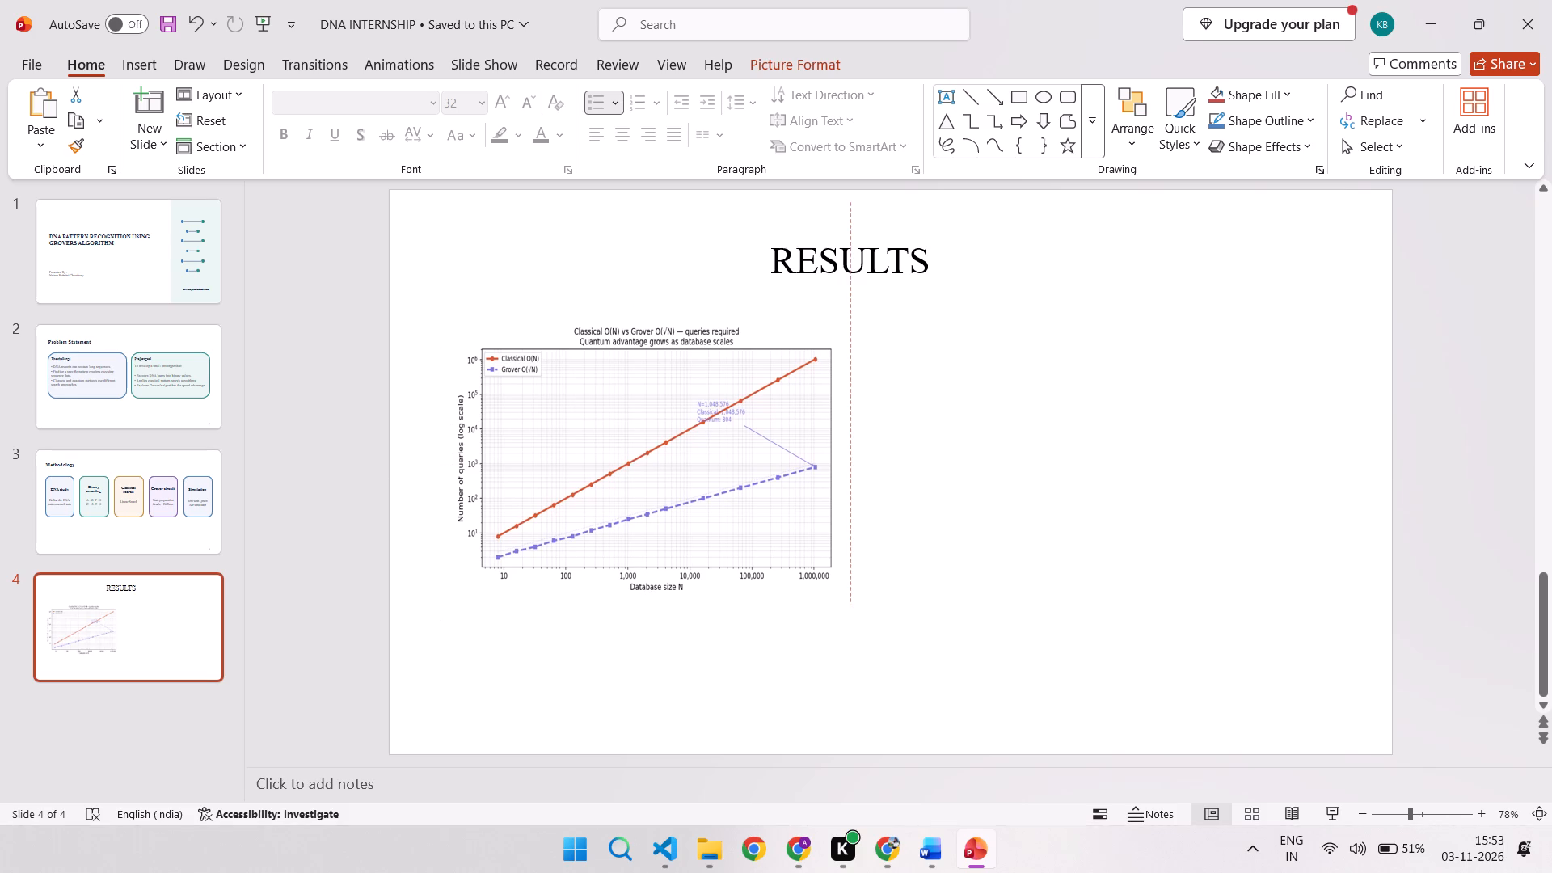
{"action": "left_click_drag", "start_coordinate": [753, 400], "coordinate": [753, 403]}
{"action": "left_click_drag", "start_coordinate": [646, 600], "coordinate": [653, 635]}
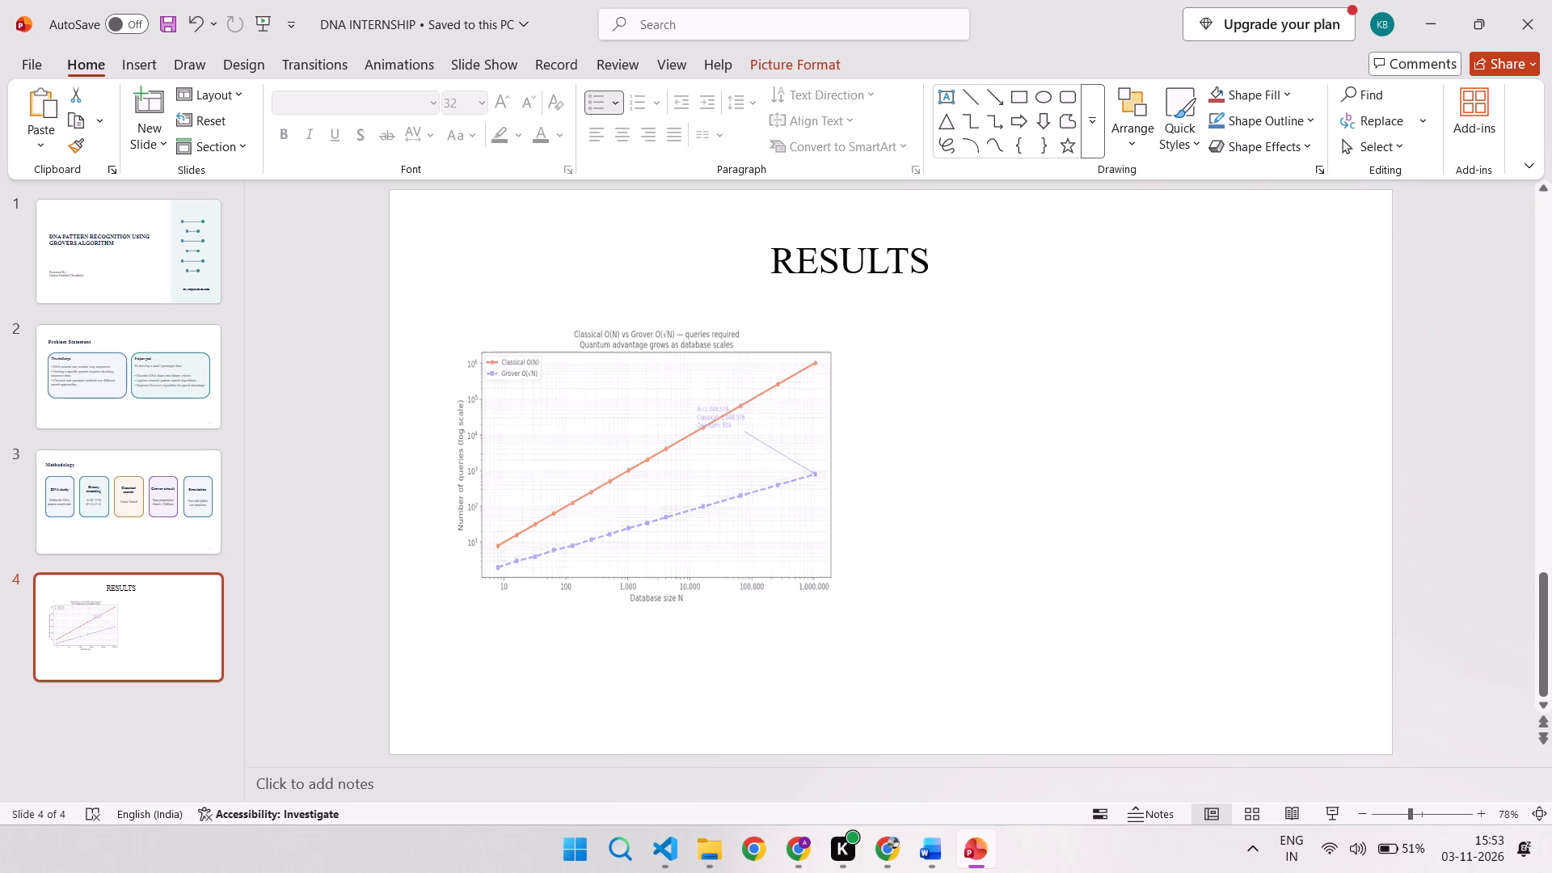
{"action": "left_click_drag", "start_coordinate": [653, 635], "coordinate": [660, 665]}
{"action": "left_click_drag", "start_coordinate": [850, 496], "coordinate": [1107, 488]}
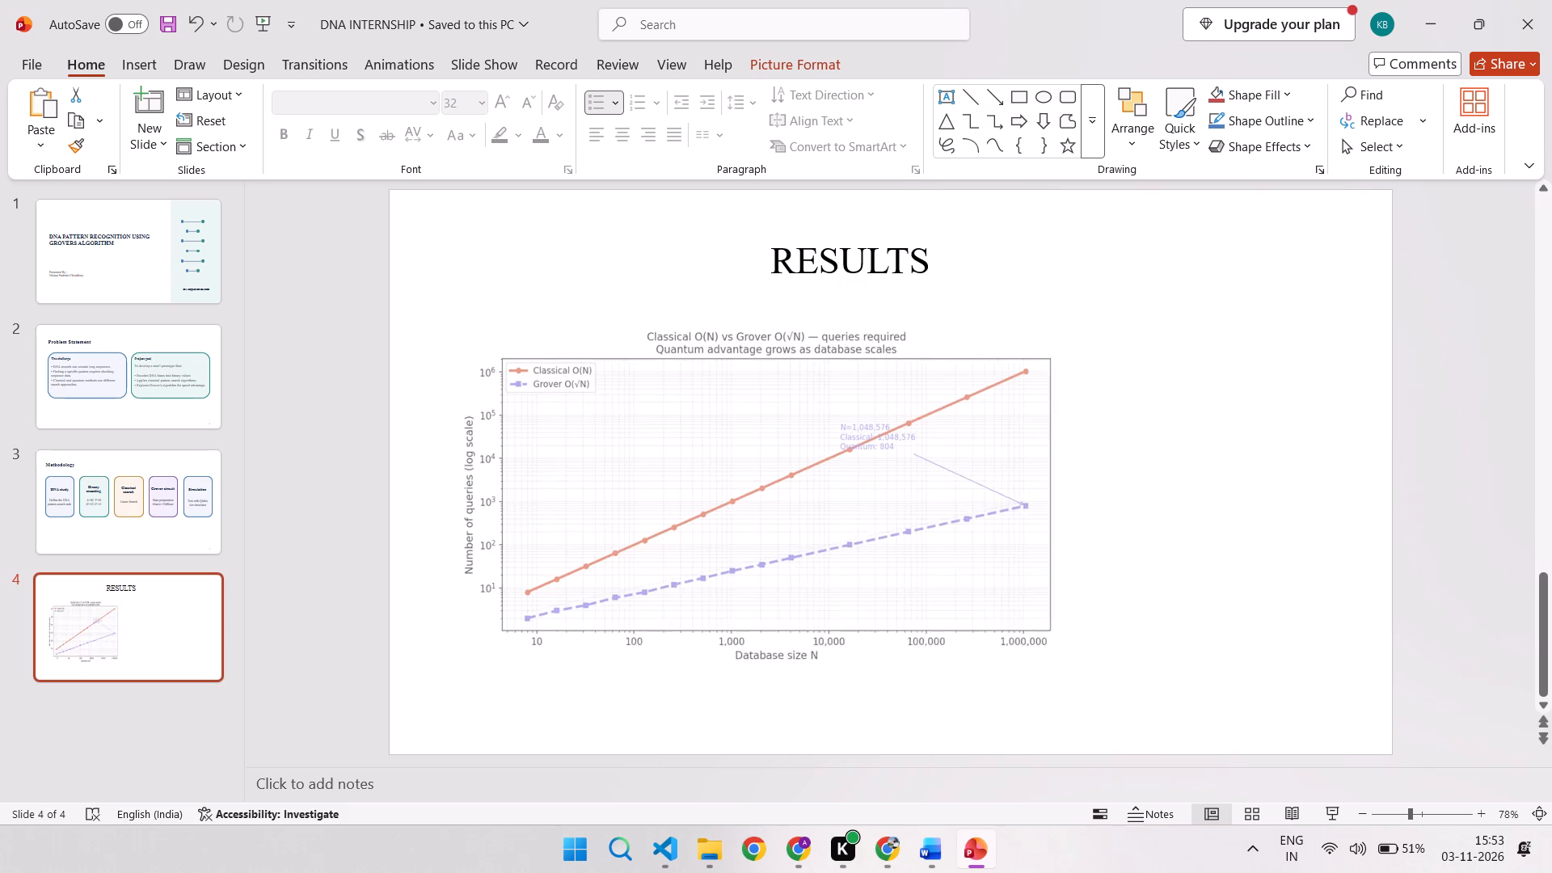
{"action": "left_click_drag", "start_coordinate": [1107, 488], "coordinate": [1186, 496]}
{"action": "left_click_drag", "start_coordinate": [947, 512], "coordinate": [998, 489]}
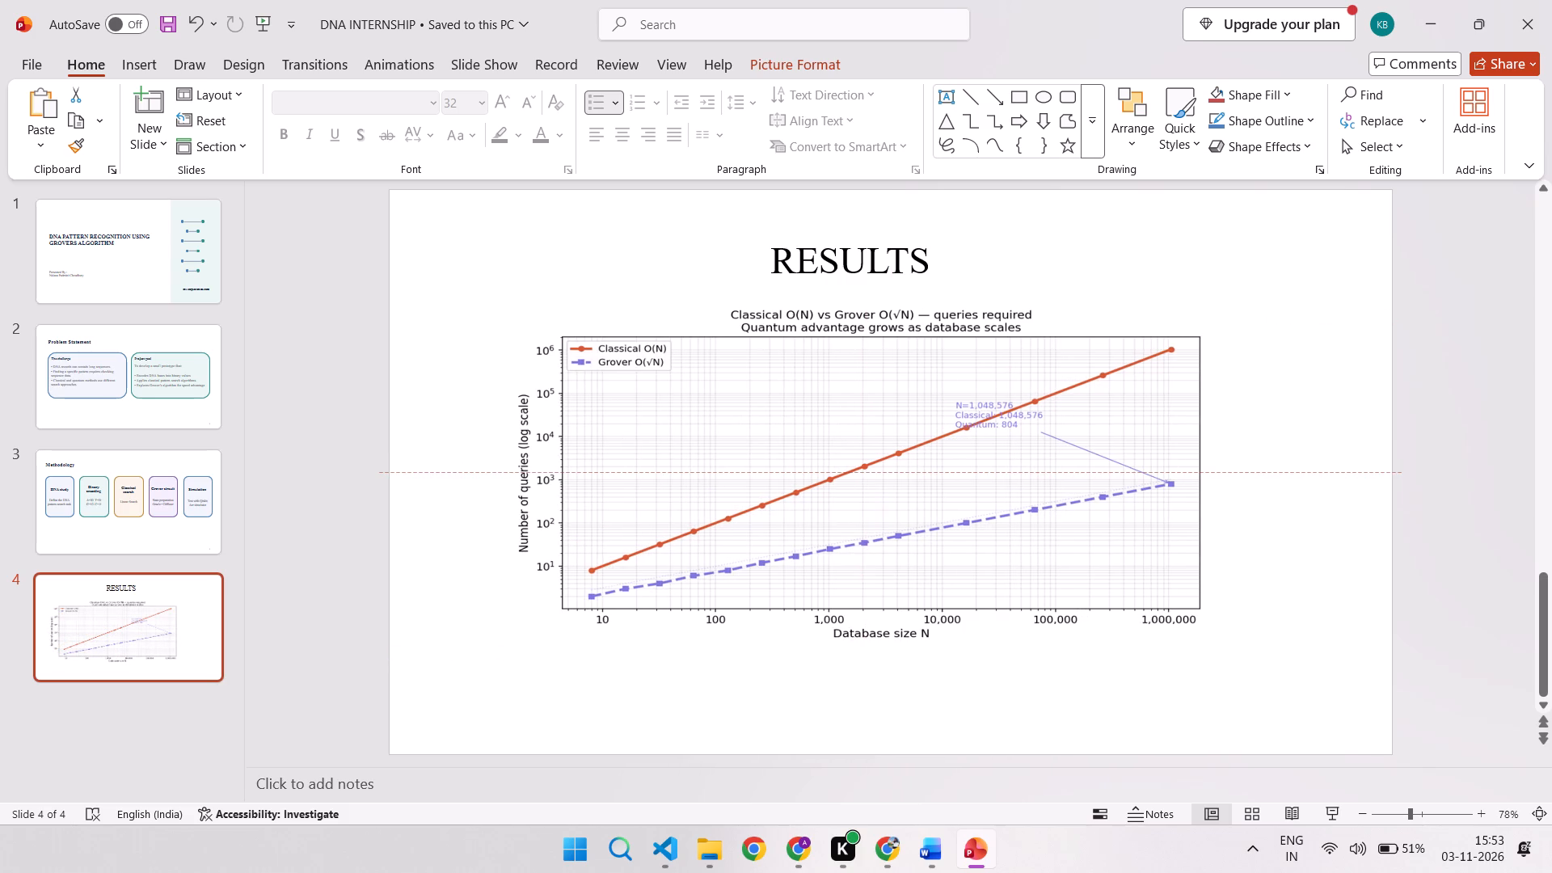
{"action": "left_click_drag", "start_coordinate": [998, 489], "coordinate": [997, 500]}
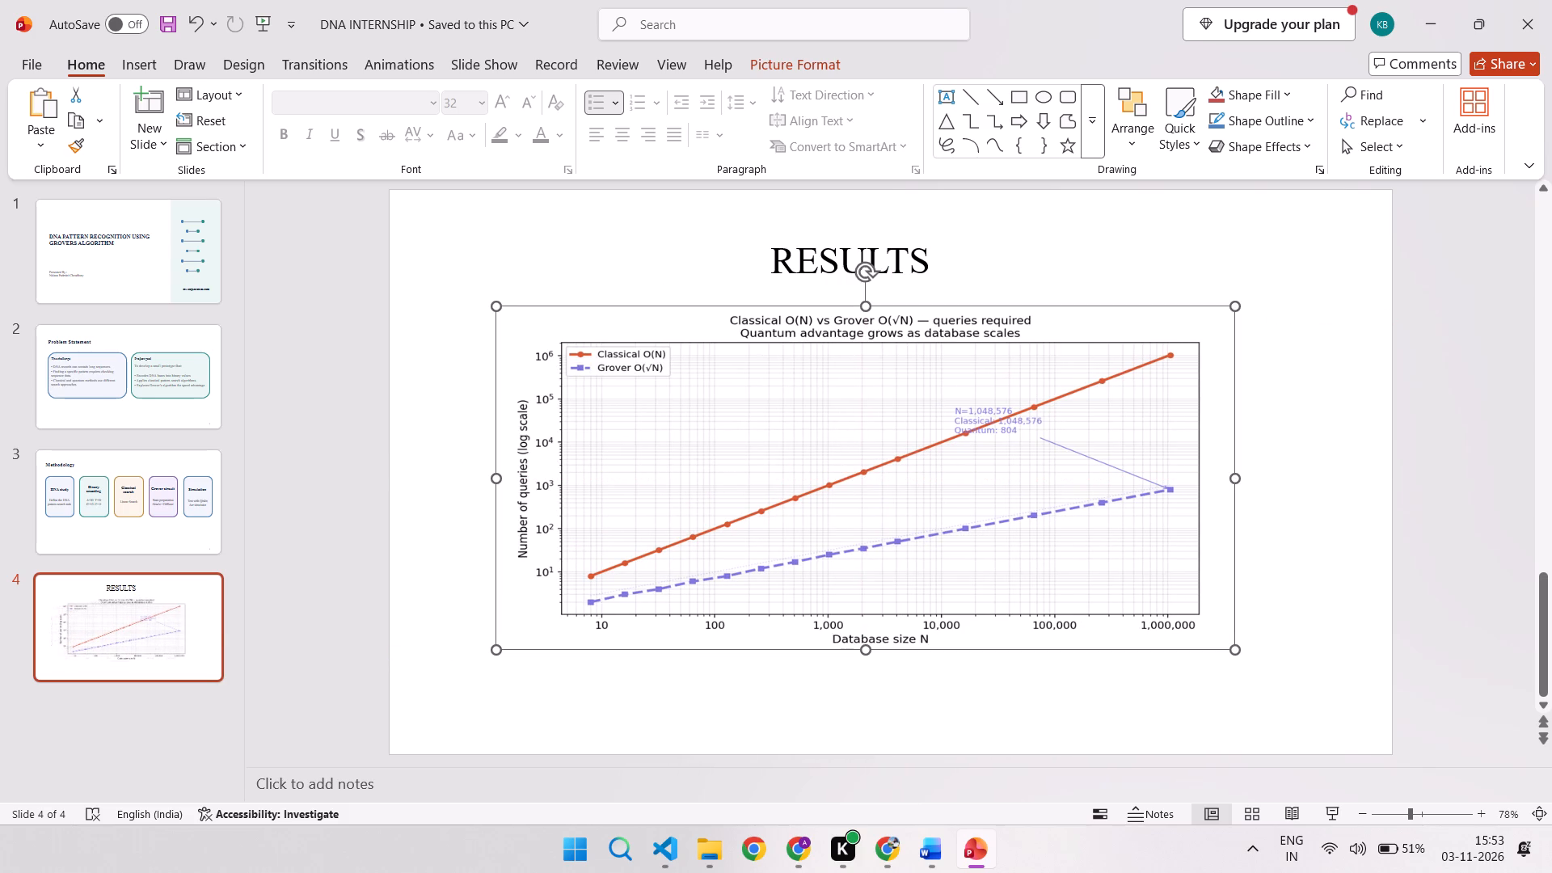
Duplicate slide 4, the RESULTS slide with the queries chart.
{"action": "left_click", "coordinate": [174, 637]}
{"action": "right_click", "coordinate": [174, 637]}
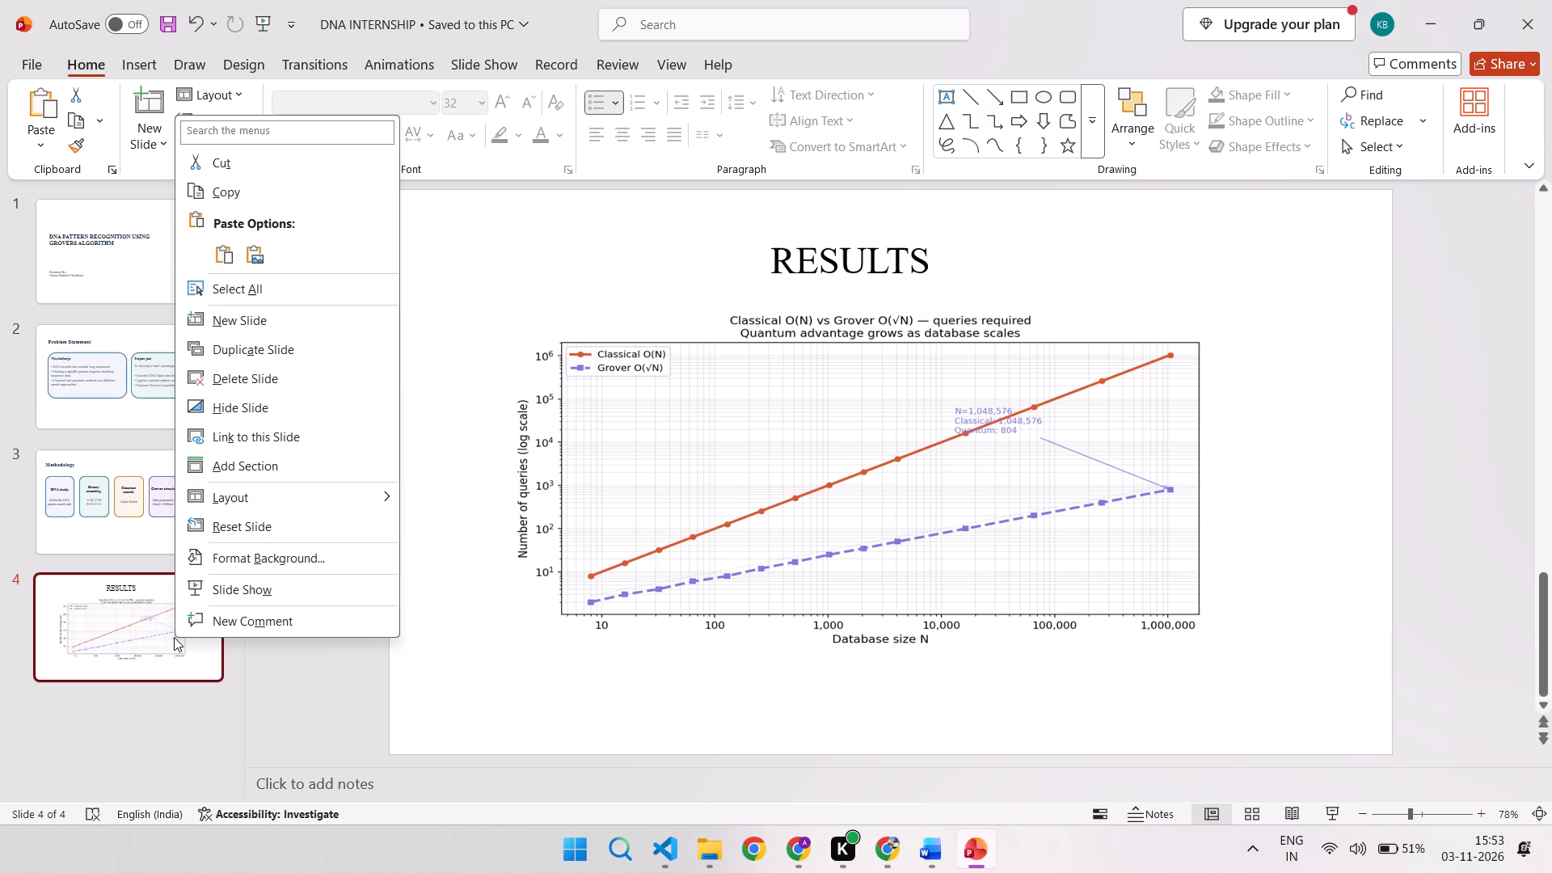
{"action": "left_click", "coordinate": [259, 347]}
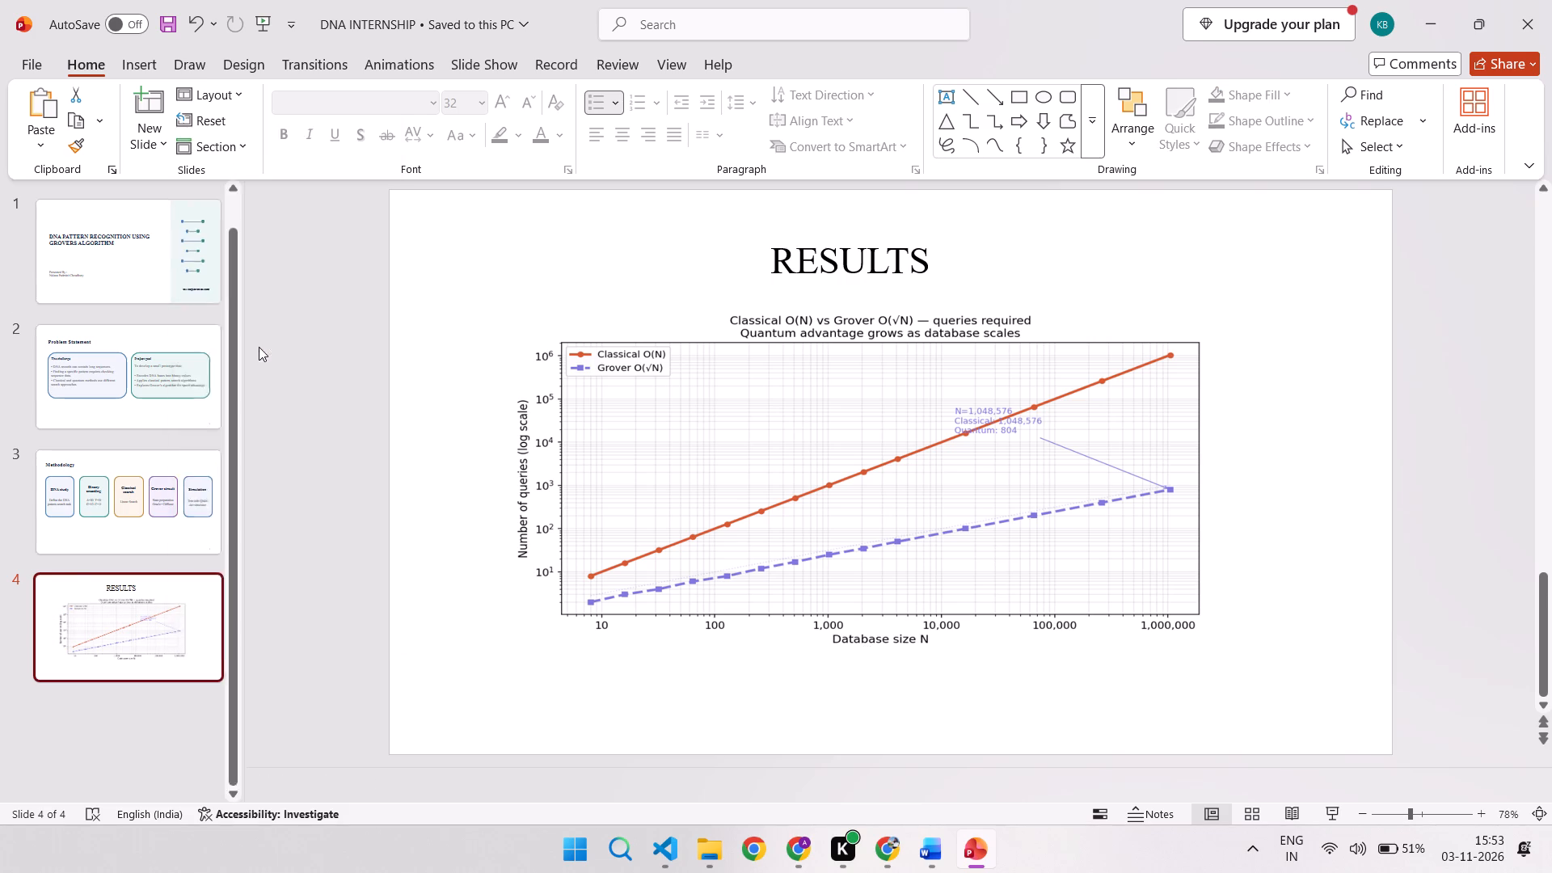
Switch to Visual Studio Code, enlarge the view of chart3_speedup_ratio.png and capture a screen snip of the whole chart.
{"action": "left_click", "coordinate": [681, 848]}
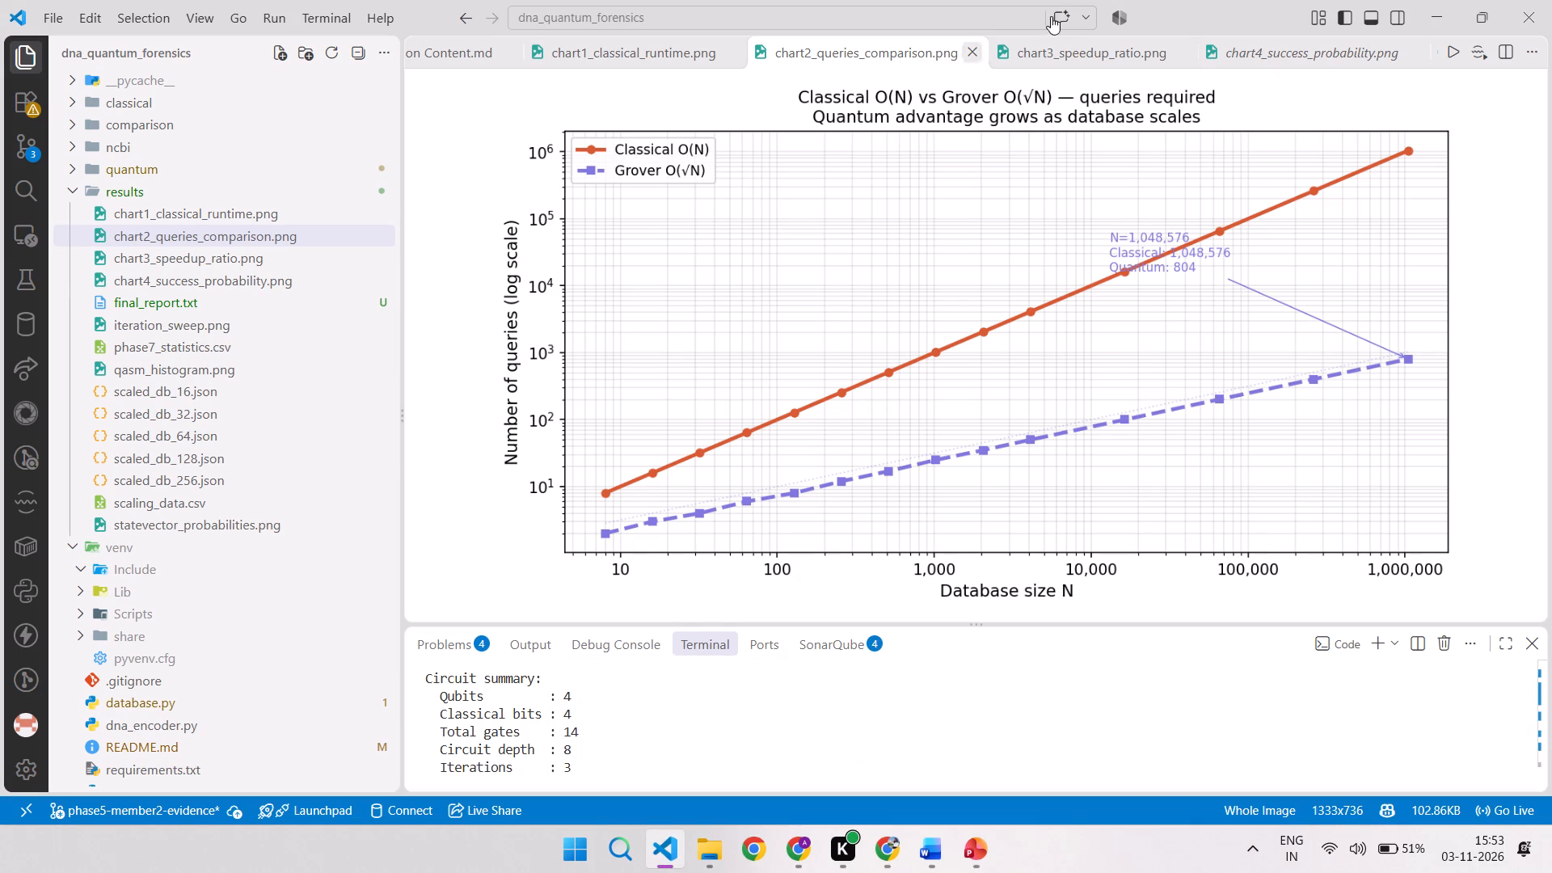
{"action": "left_click", "coordinate": [1099, 52]}
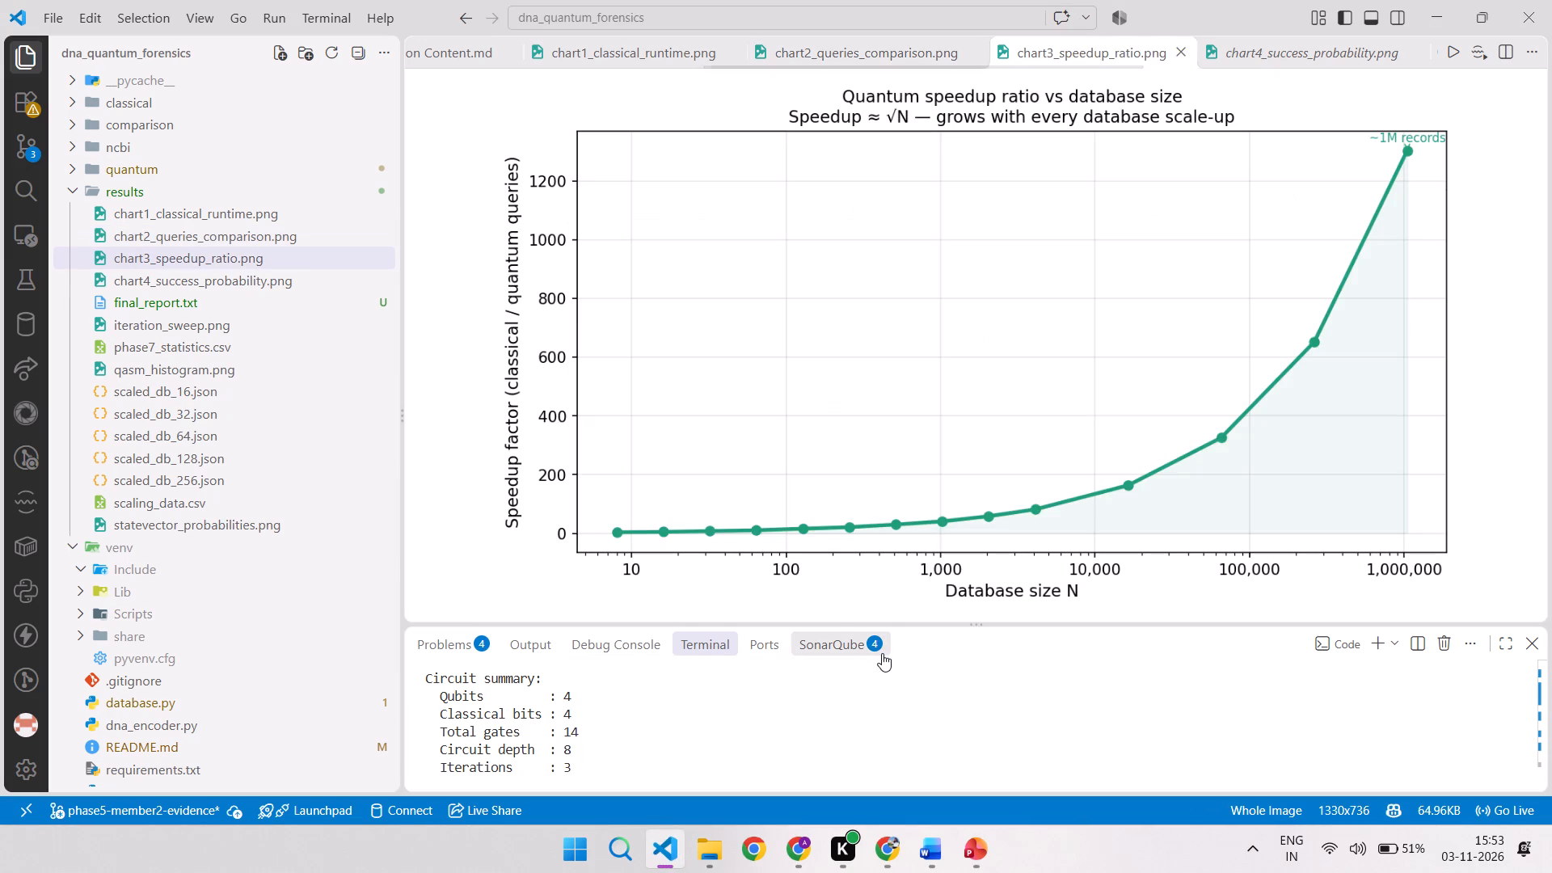
{"action": "left_click_drag", "start_coordinate": [978, 625], "coordinate": [984, 675]}
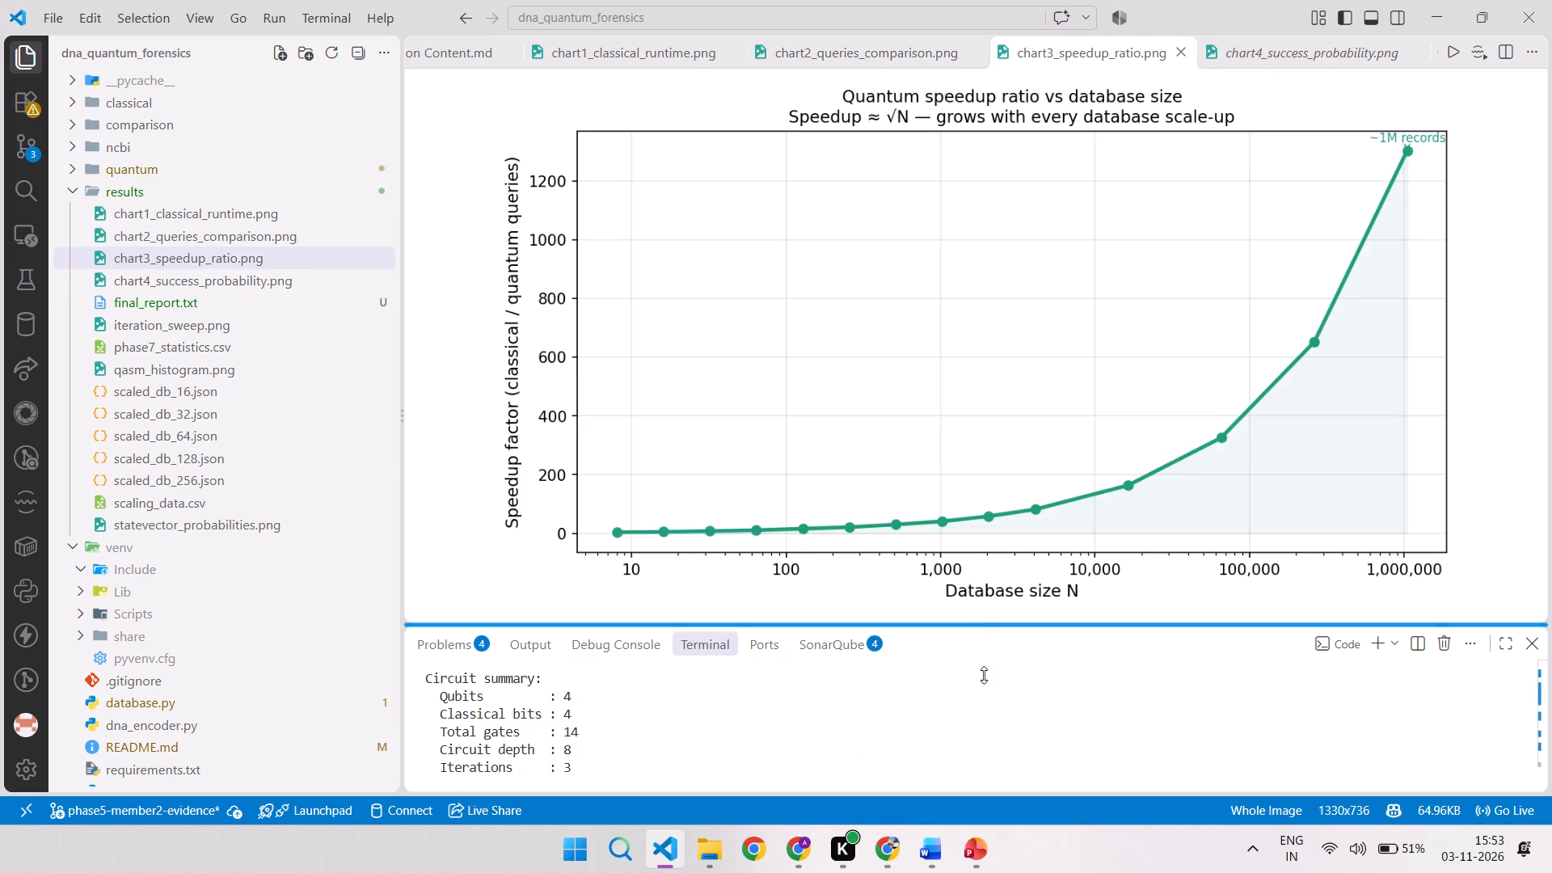
{"action": "left_click_drag", "start_coordinate": [984, 675], "coordinate": [985, 698]}
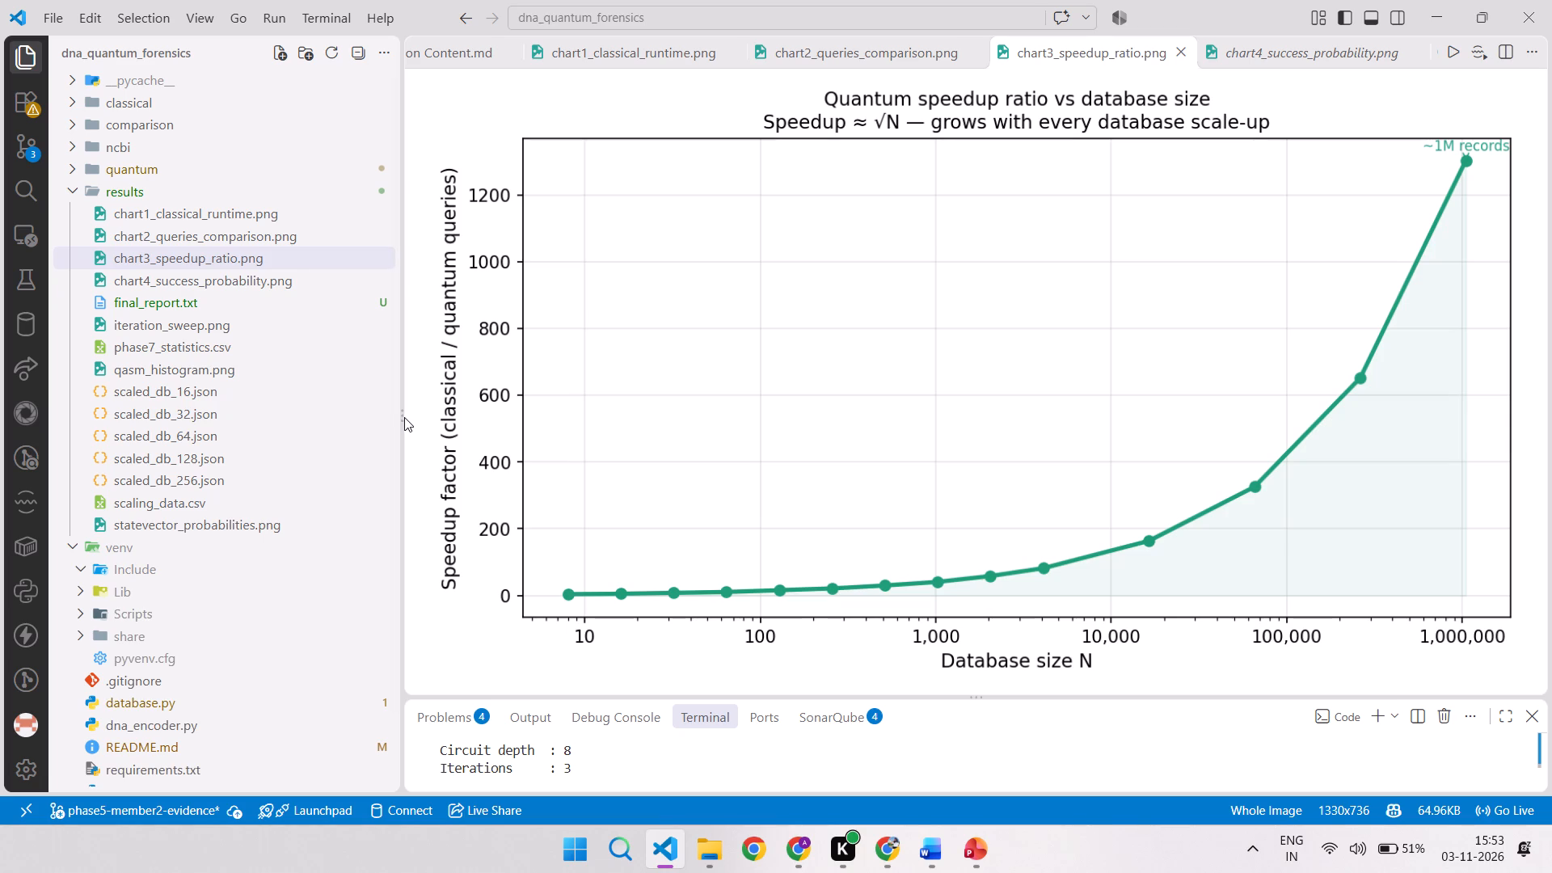
{"action": "left_click_drag", "start_coordinate": [402, 417], "coordinate": [232, 439]}
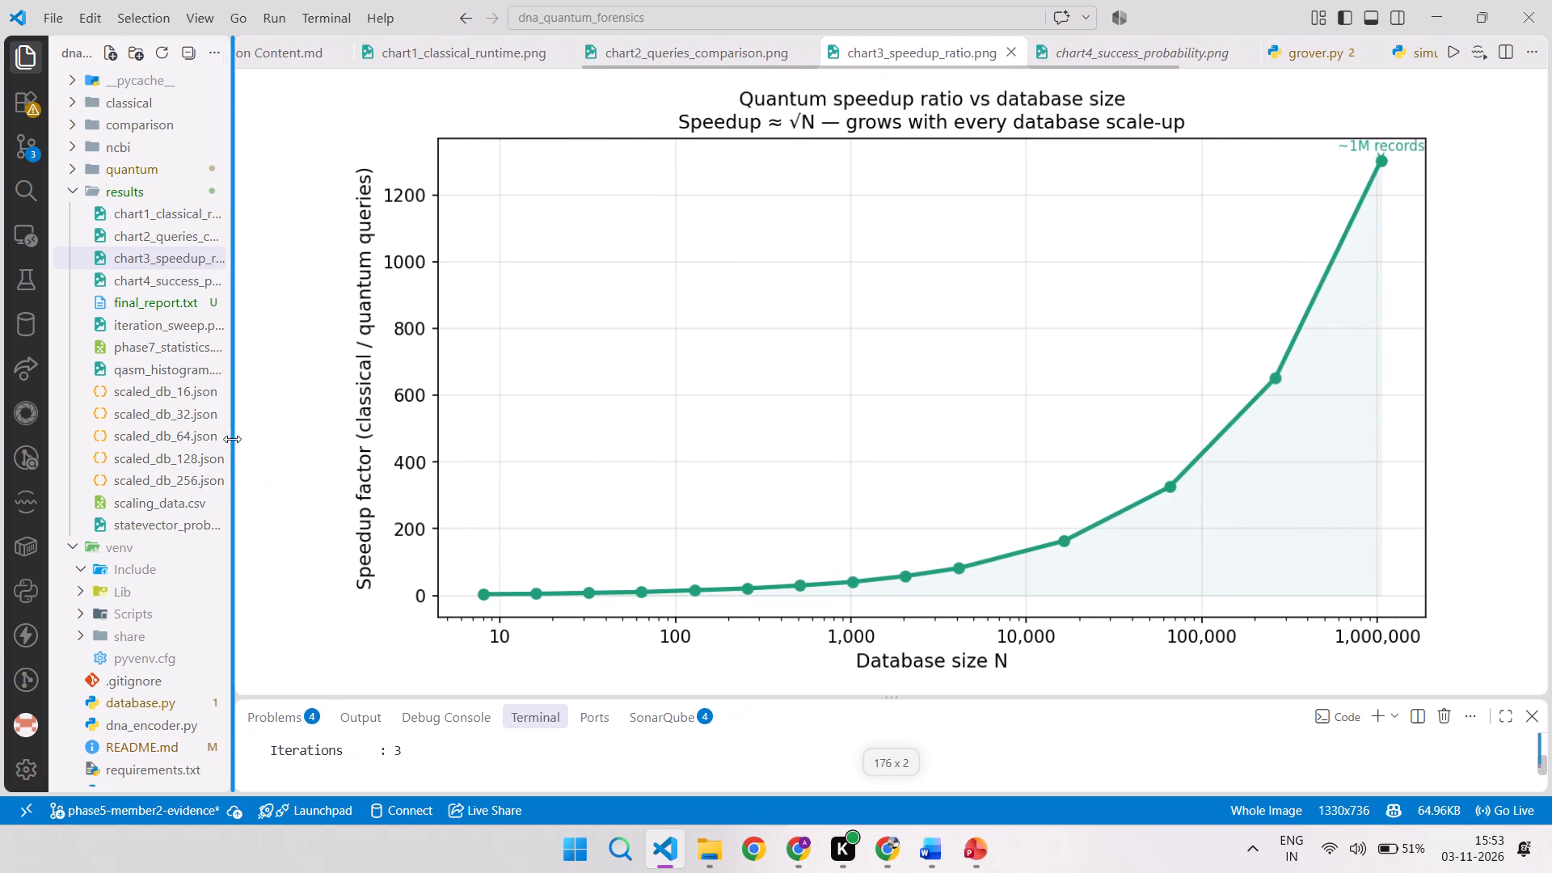
{"action": "key", "text": "Print"}
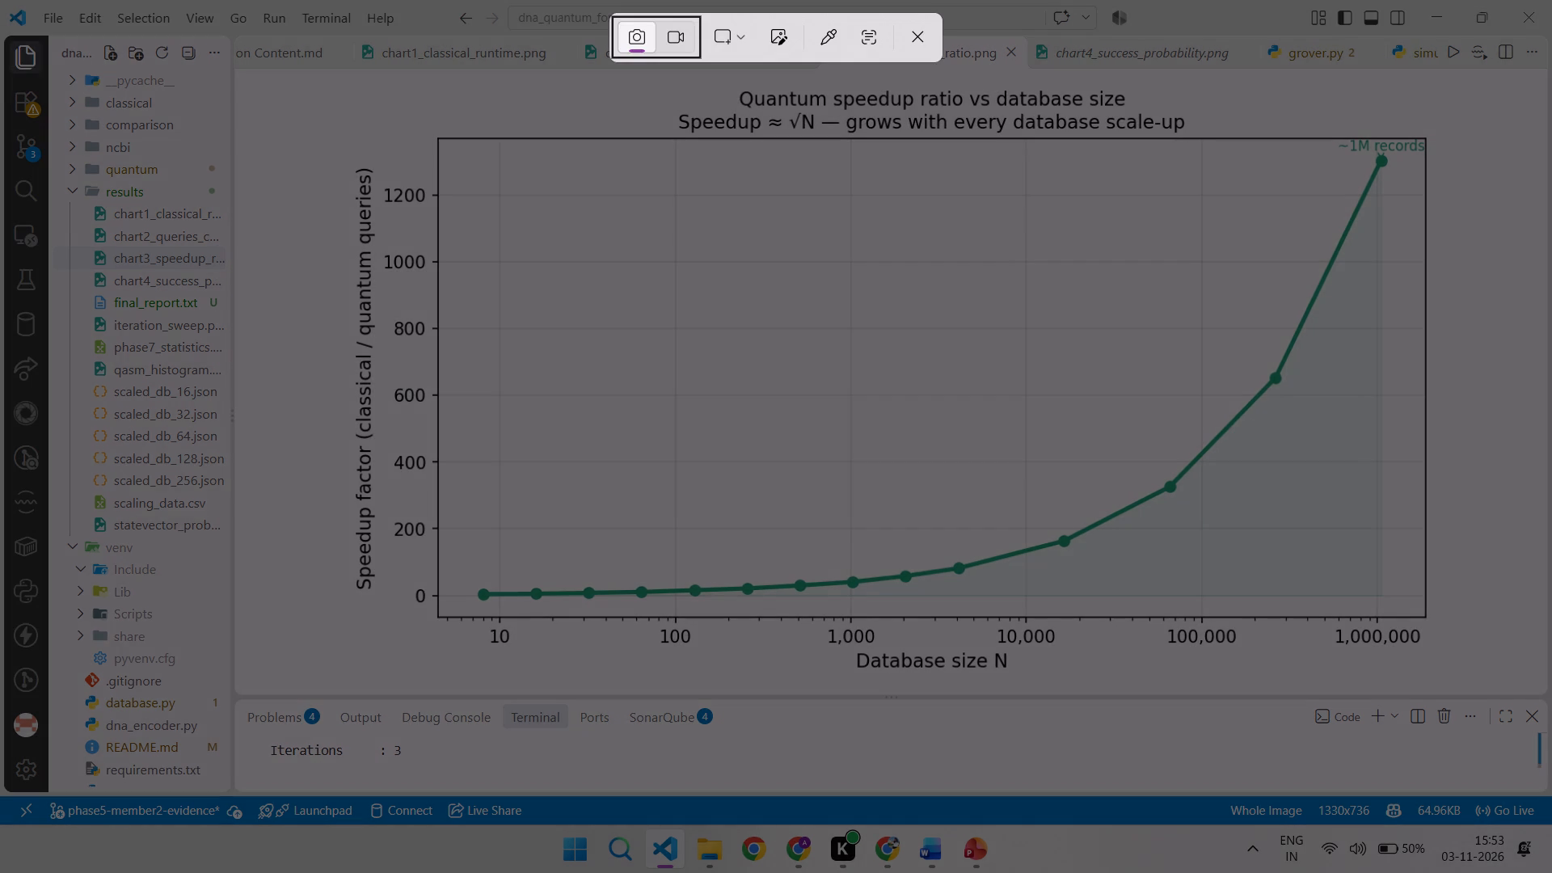
{"action": "left_click_drag", "start_coordinate": [325, 83], "coordinate": [1247, 598]}
{"action": "scroll", "coordinate": [872, 410], "scroll_direction": "right", "scroll_amount": 2}
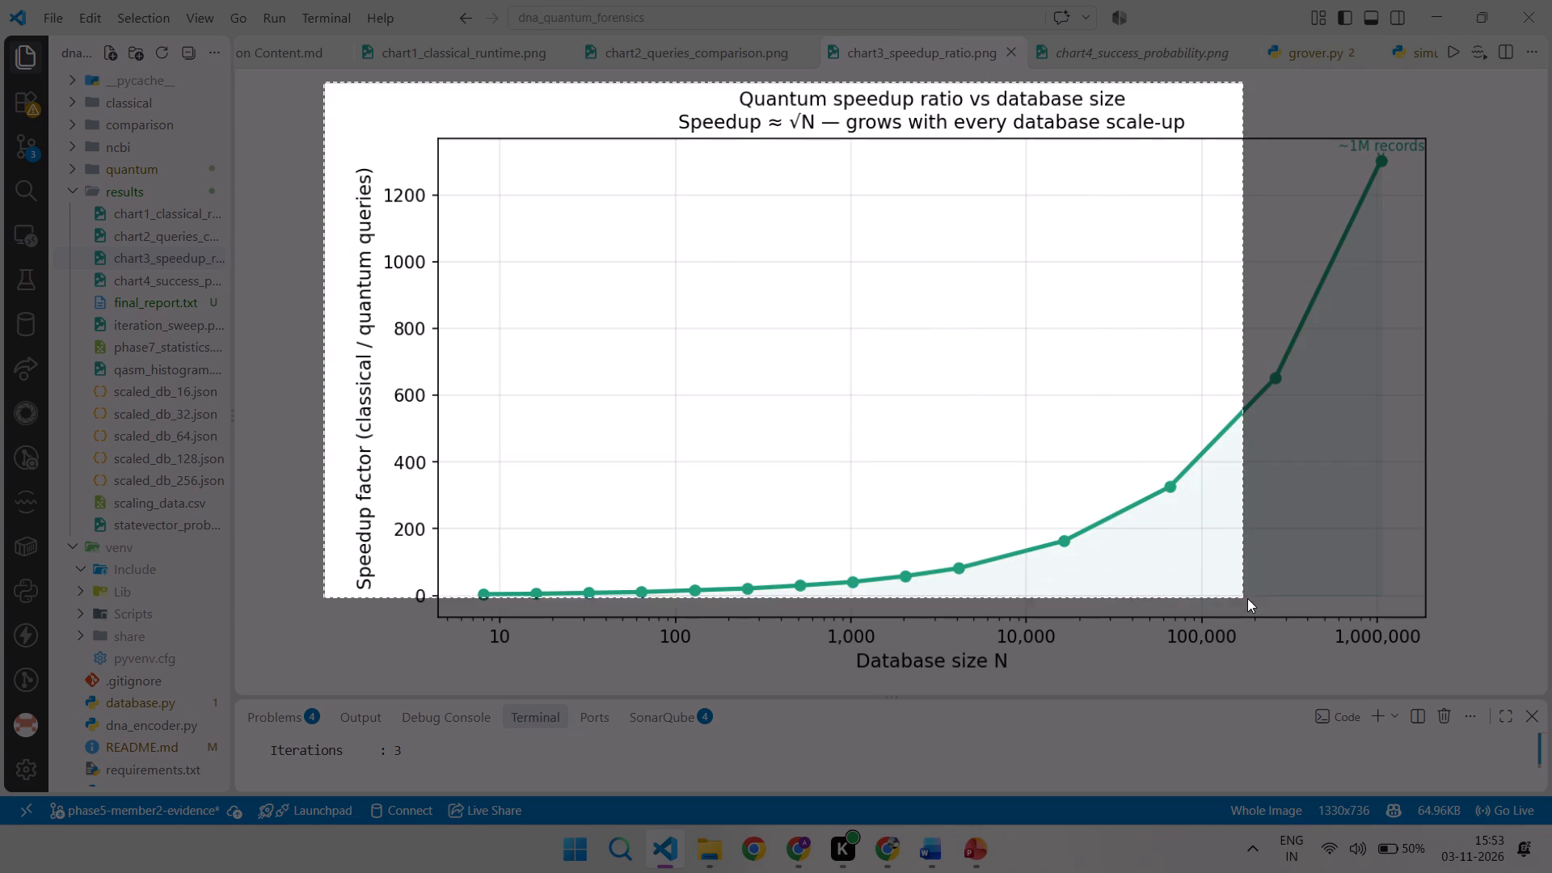
{"action": "left_click_drag", "start_coordinate": [1247, 598], "coordinate": [1498, 681]}
{"action": "scroll", "coordinate": [1259, 603], "scroll_direction": "right", "scroll_amount": 1}
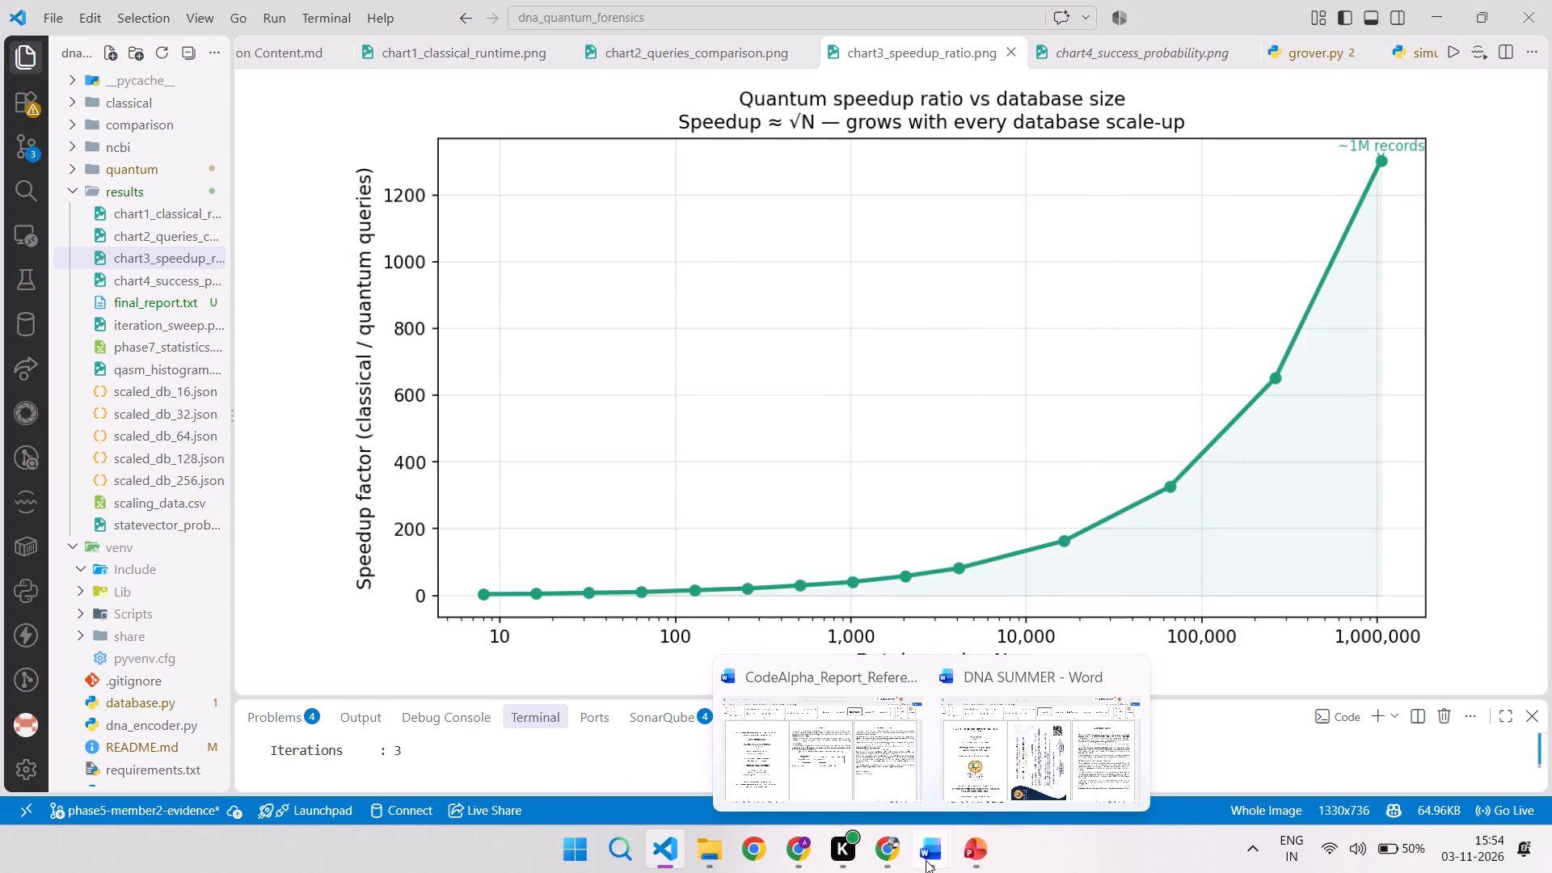
Return to the DNA INTERNSHIP presentation and replace the queries chart on slide 5 with the captured speedup chart.
{"action": "left_click", "coordinate": [976, 787]}
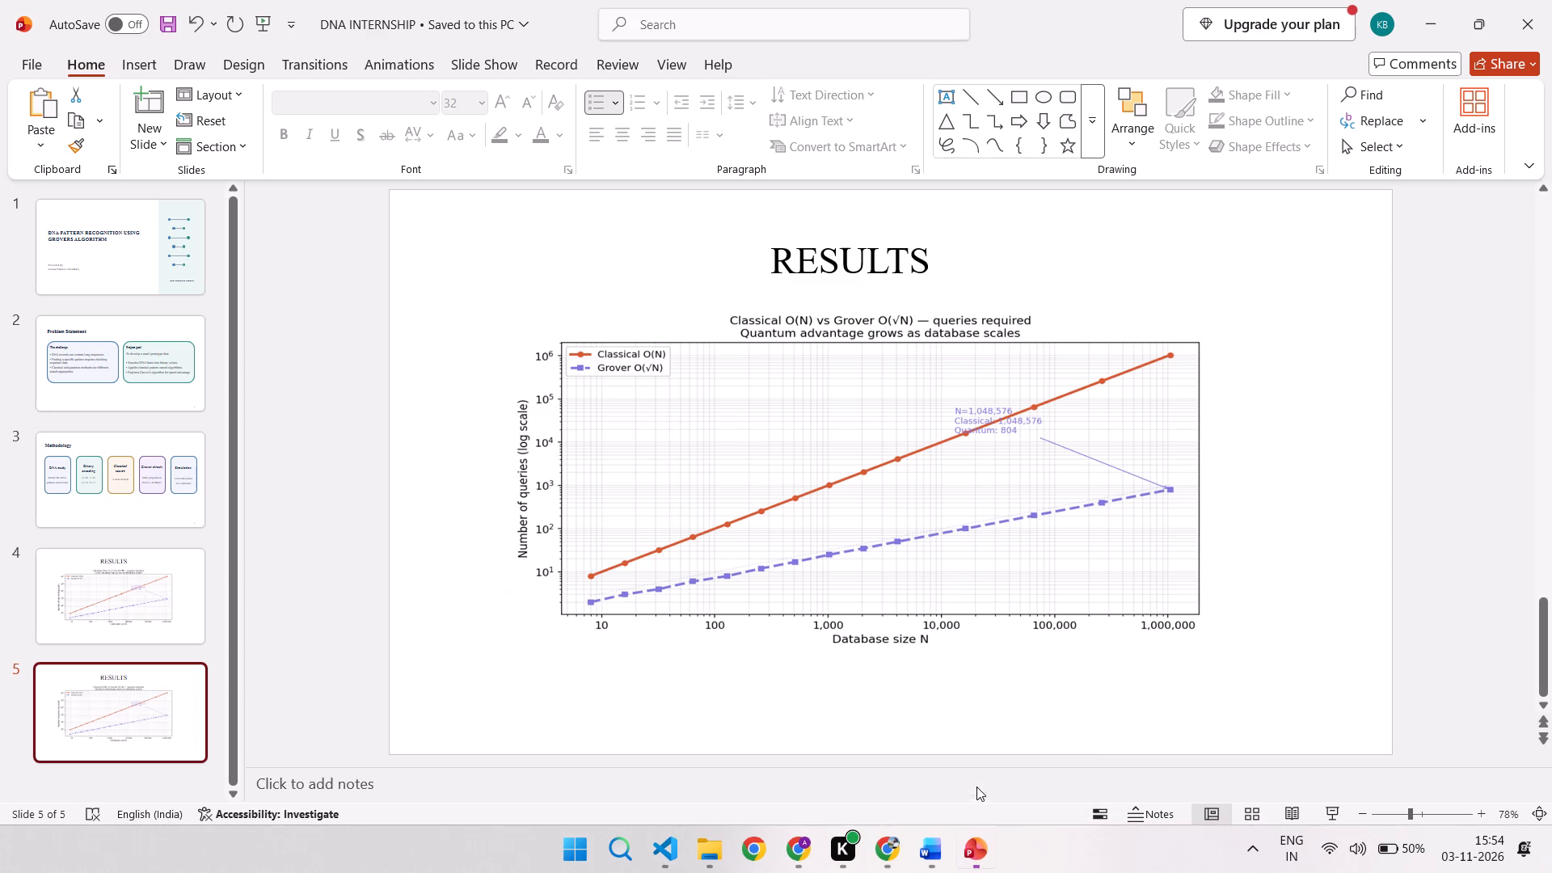
{"action": "left_click", "coordinate": [822, 449]}
{"action": "key", "text": "BackSpace"}
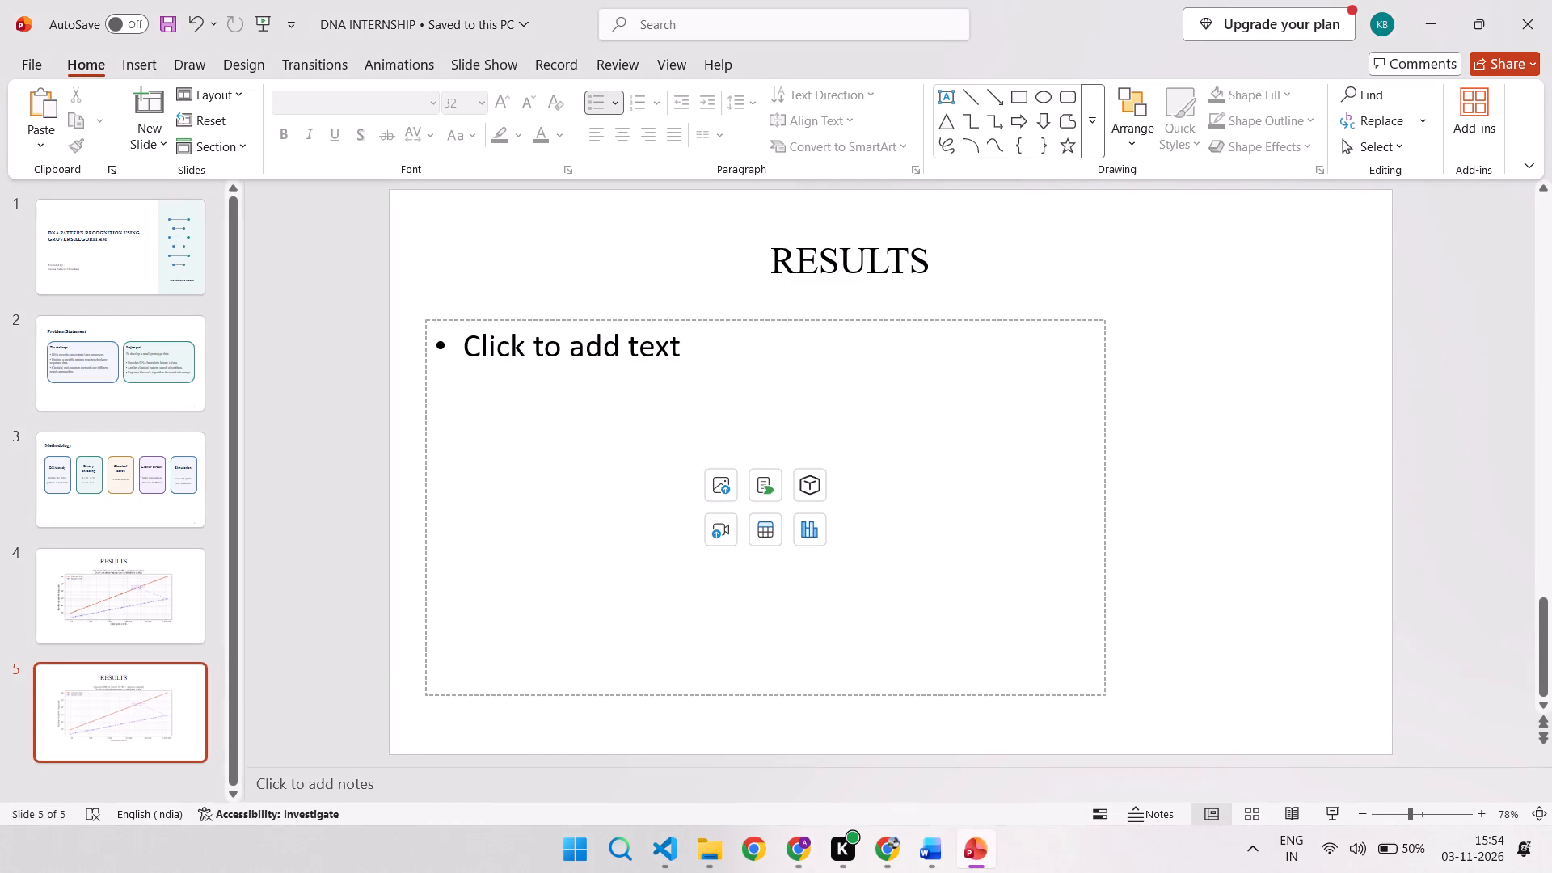
{"action": "key", "text": "ctrl+c"}
{"action": "key", "text": "ctrl+v"}
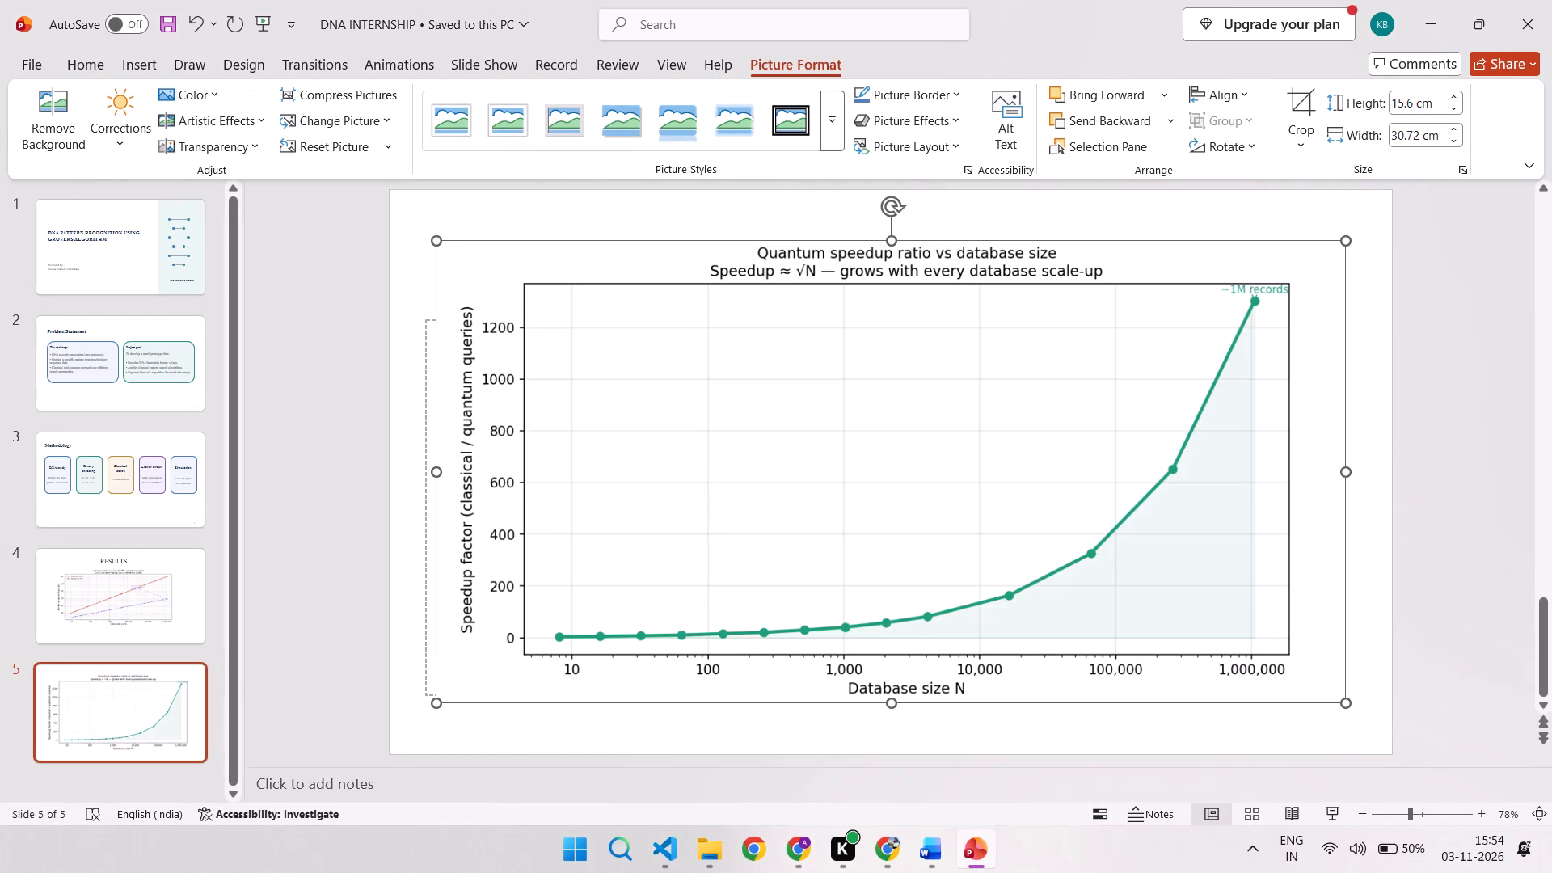
Delete the empty content placeholder behind the speedup chart on slide 5.
{"action": "left_click", "coordinate": [430, 561]}
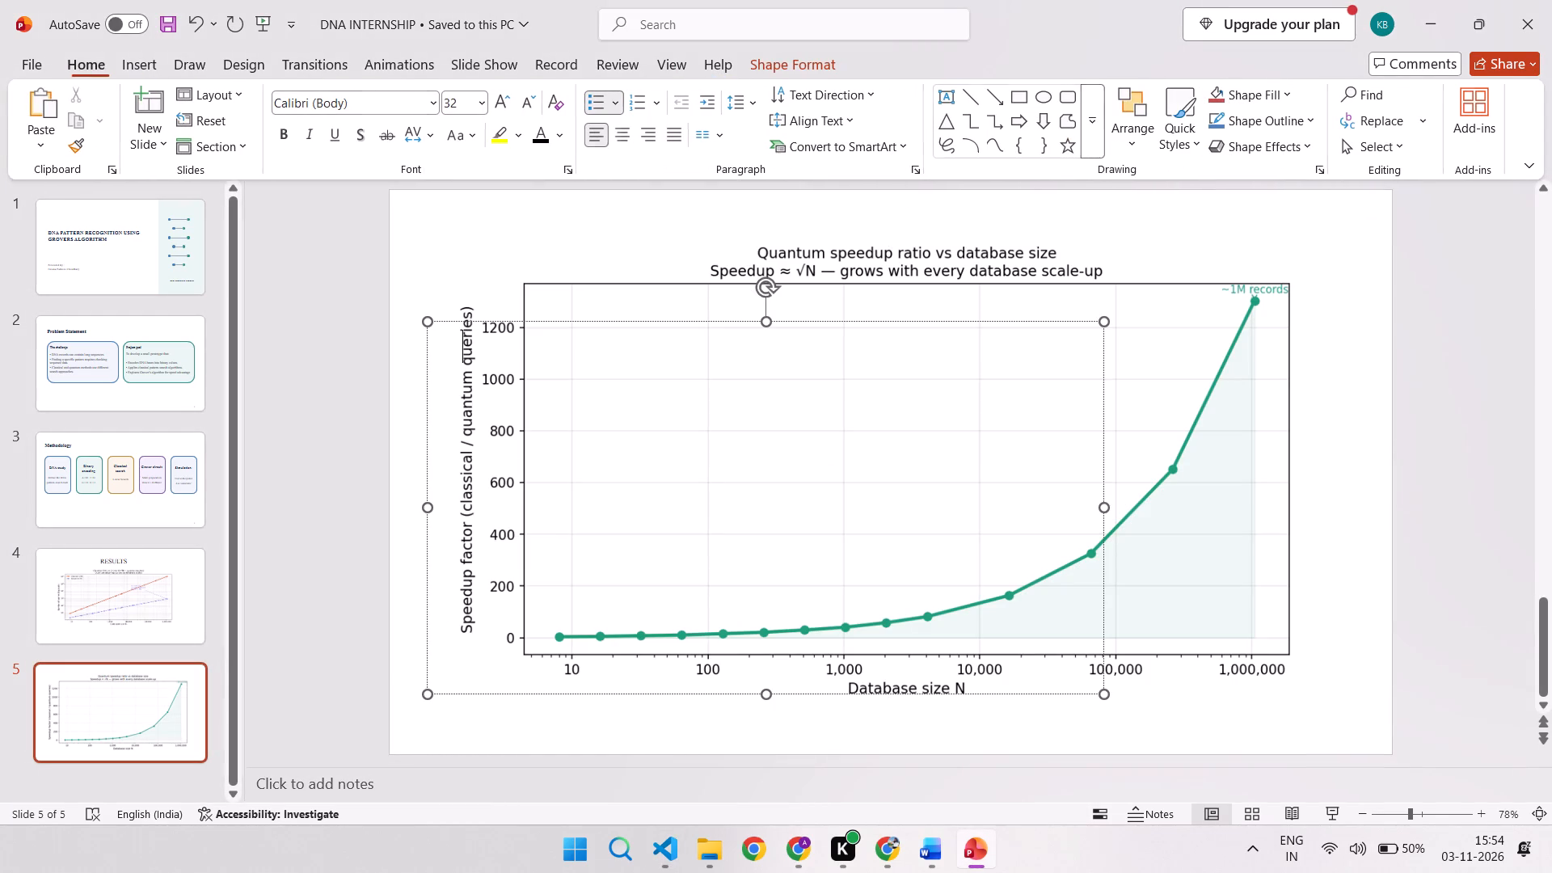
{"action": "left_click", "coordinate": [766, 286]}
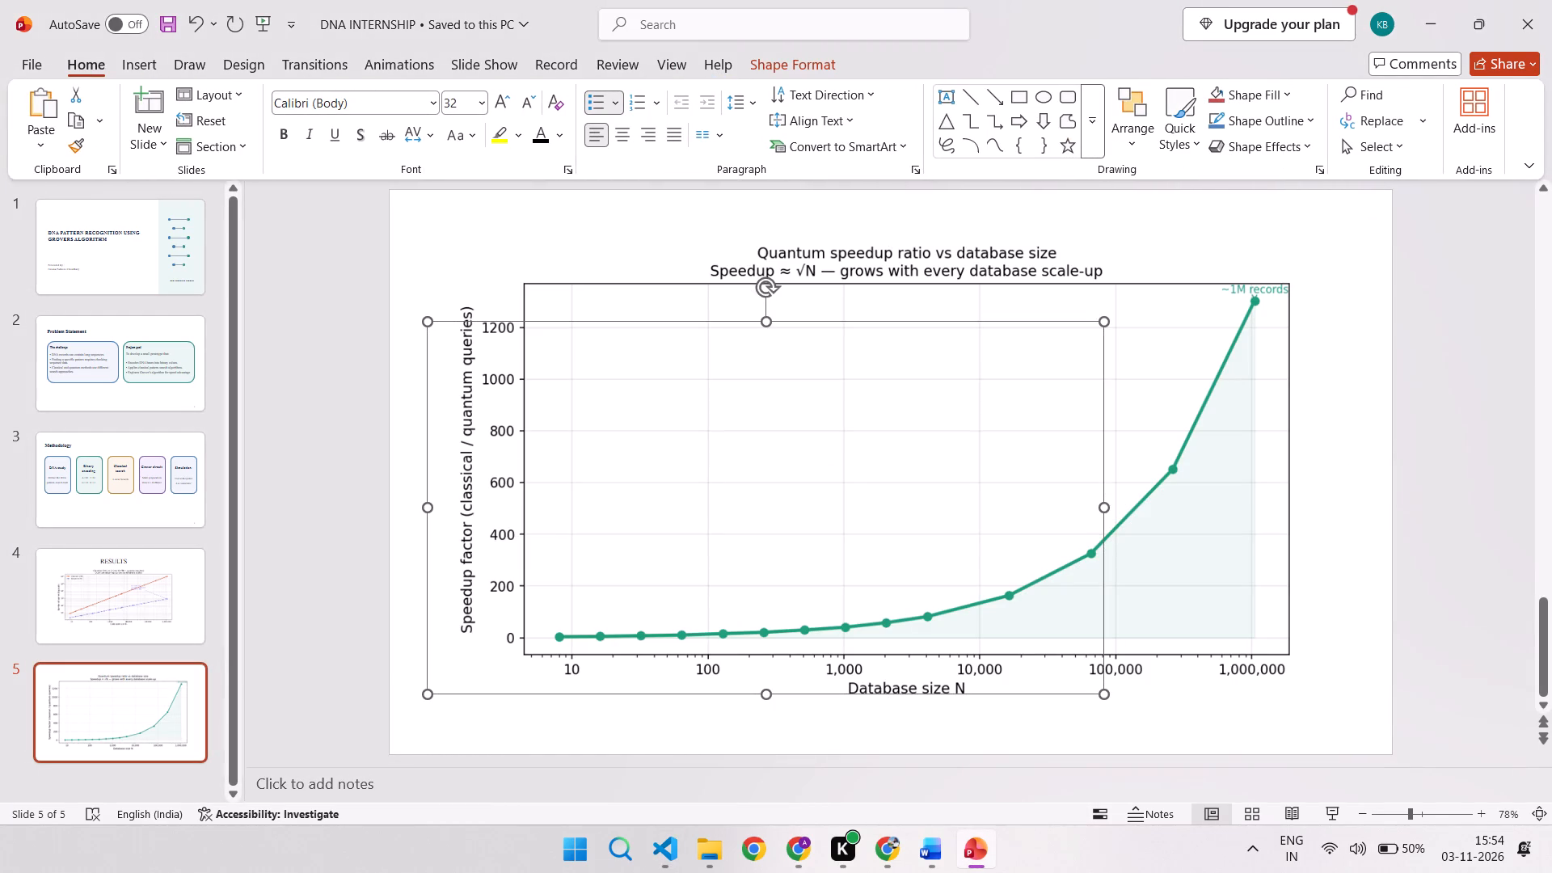
{"action": "key", "text": "Delete"}
Shrink the speedup chart, position it beneath the RESULTS title and widen it slightly toward the slide's right edge.
{"action": "left_click", "coordinate": [827, 350]}
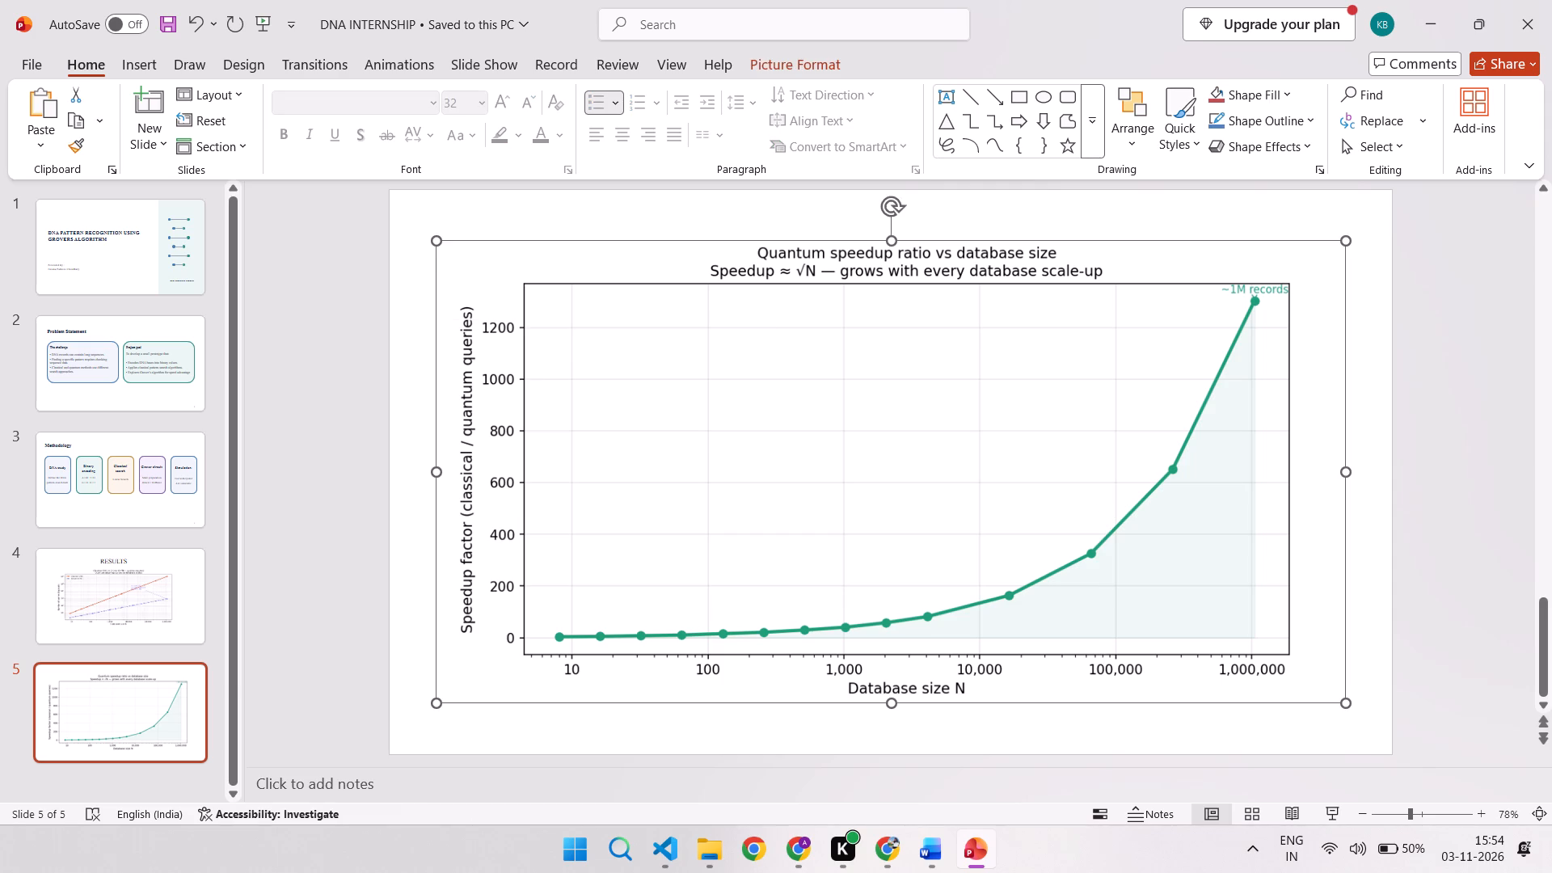
{"action": "left_click_drag", "start_coordinate": [431, 238], "coordinate": [529, 314]}
{"action": "left_click_drag", "start_coordinate": [834, 432], "coordinate": [791, 436]}
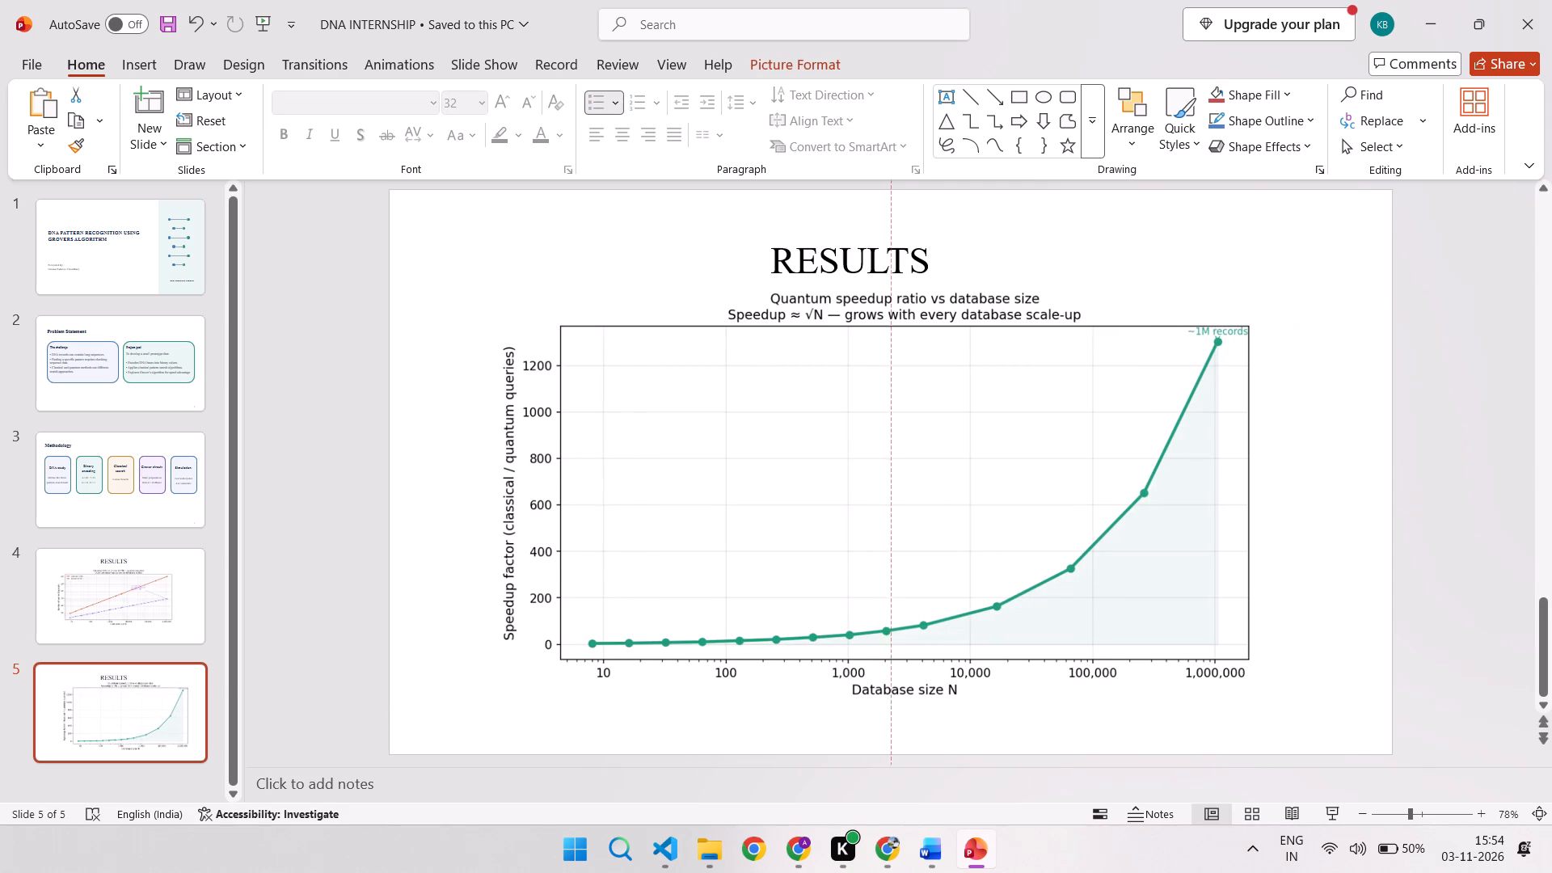
{"action": "left_click_drag", "start_coordinate": [791, 436], "coordinate": [781, 452]}
{"action": "left_click", "coordinate": [647, 224]}
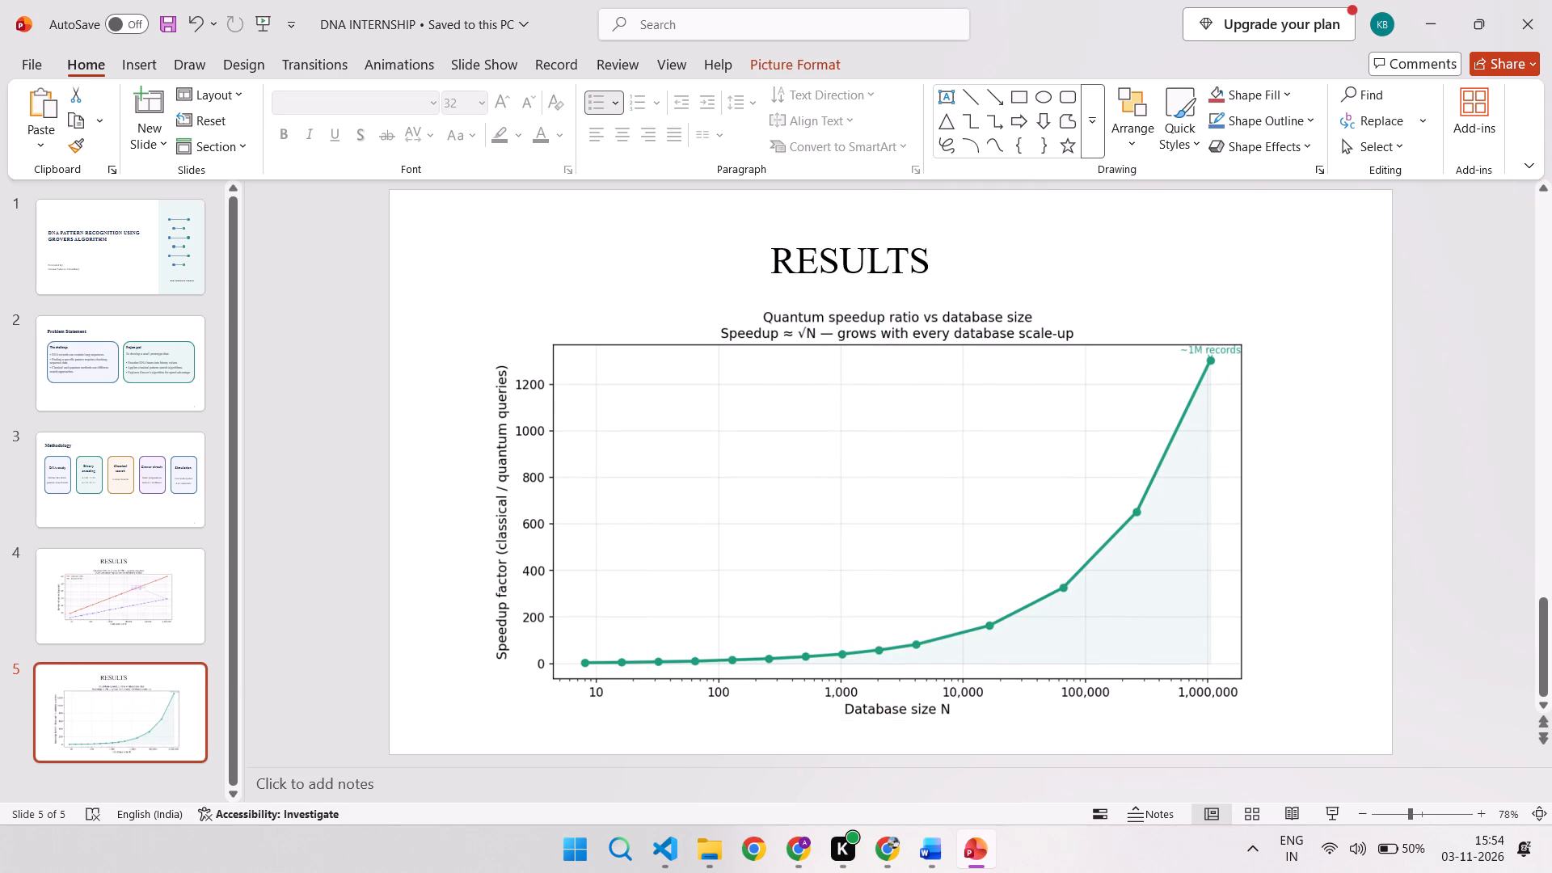
{"action": "left_click", "coordinate": [822, 479]}
{"action": "left_click_drag", "start_coordinate": [1293, 513], "coordinate": [1311, 510]}
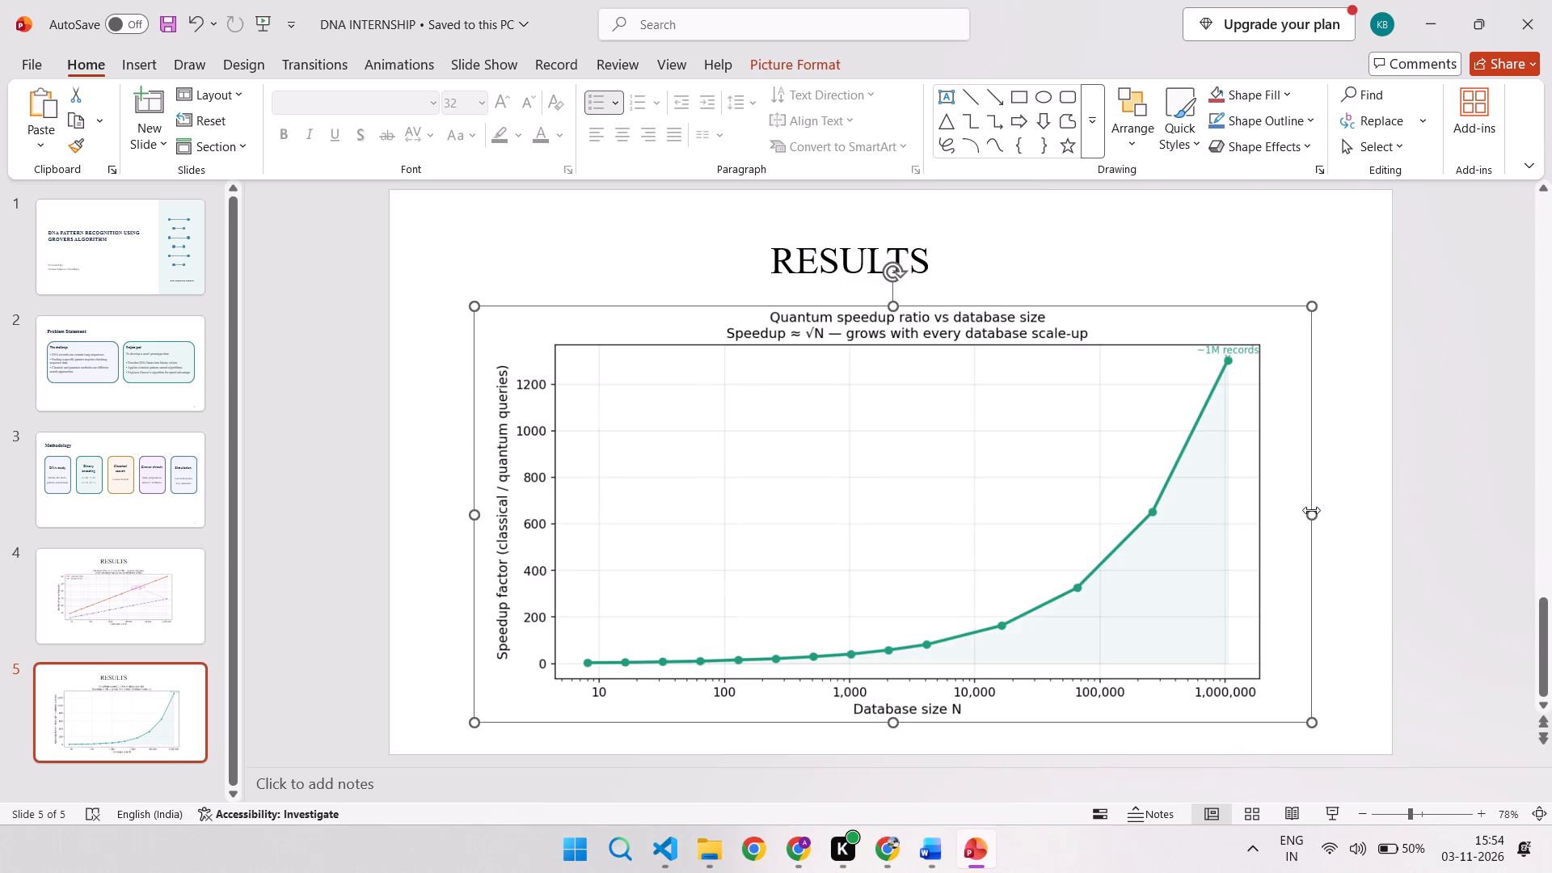
Review the title slide and the Problem Statement slide.
{"action": "left_click", "coordinate": [131, 293]}
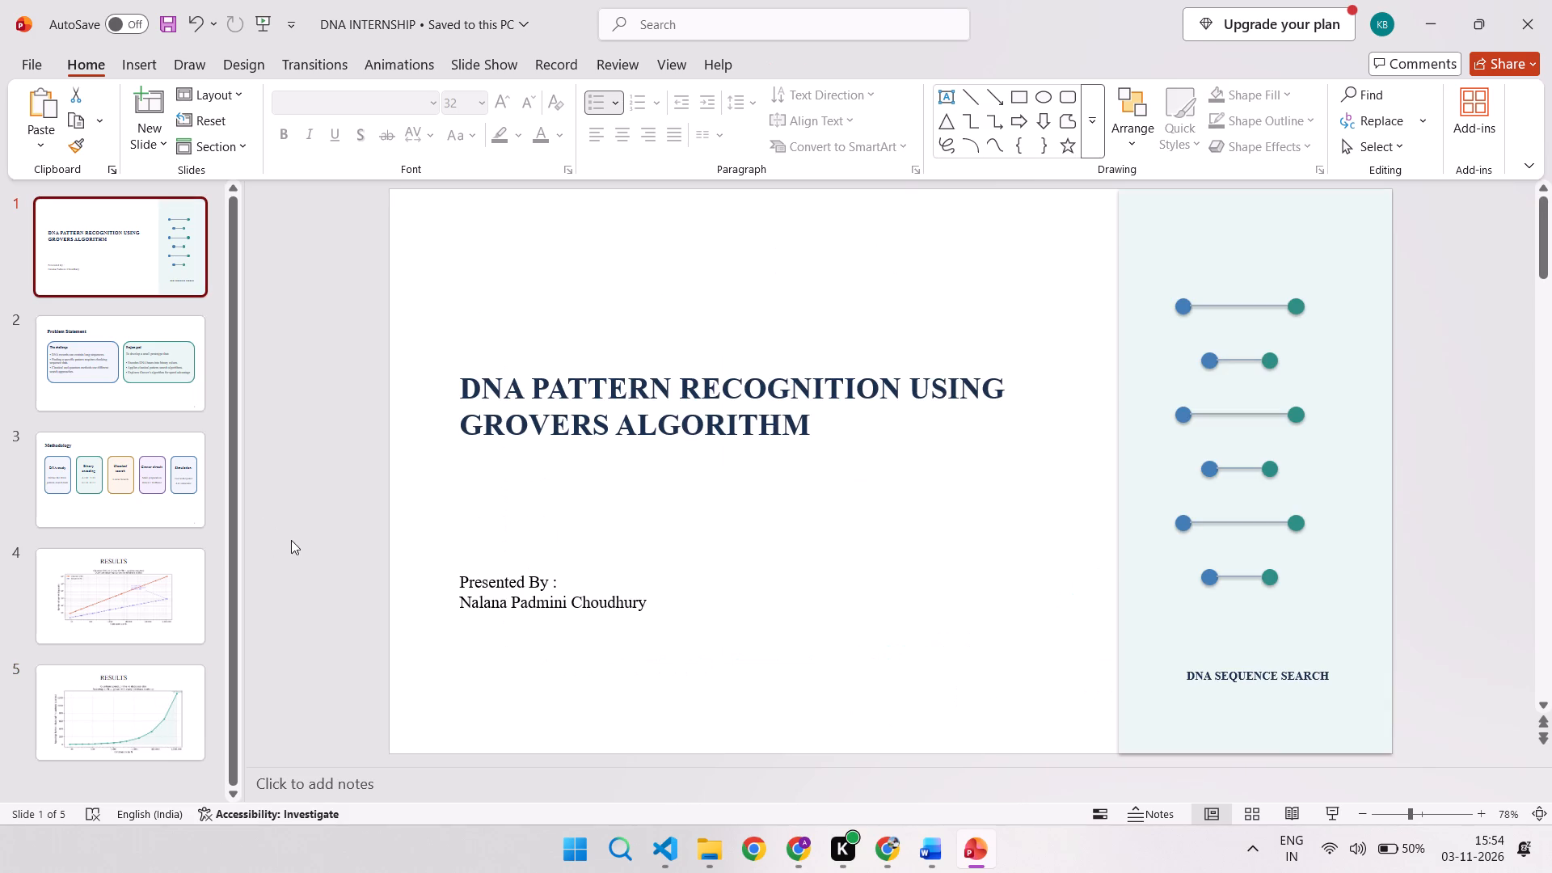
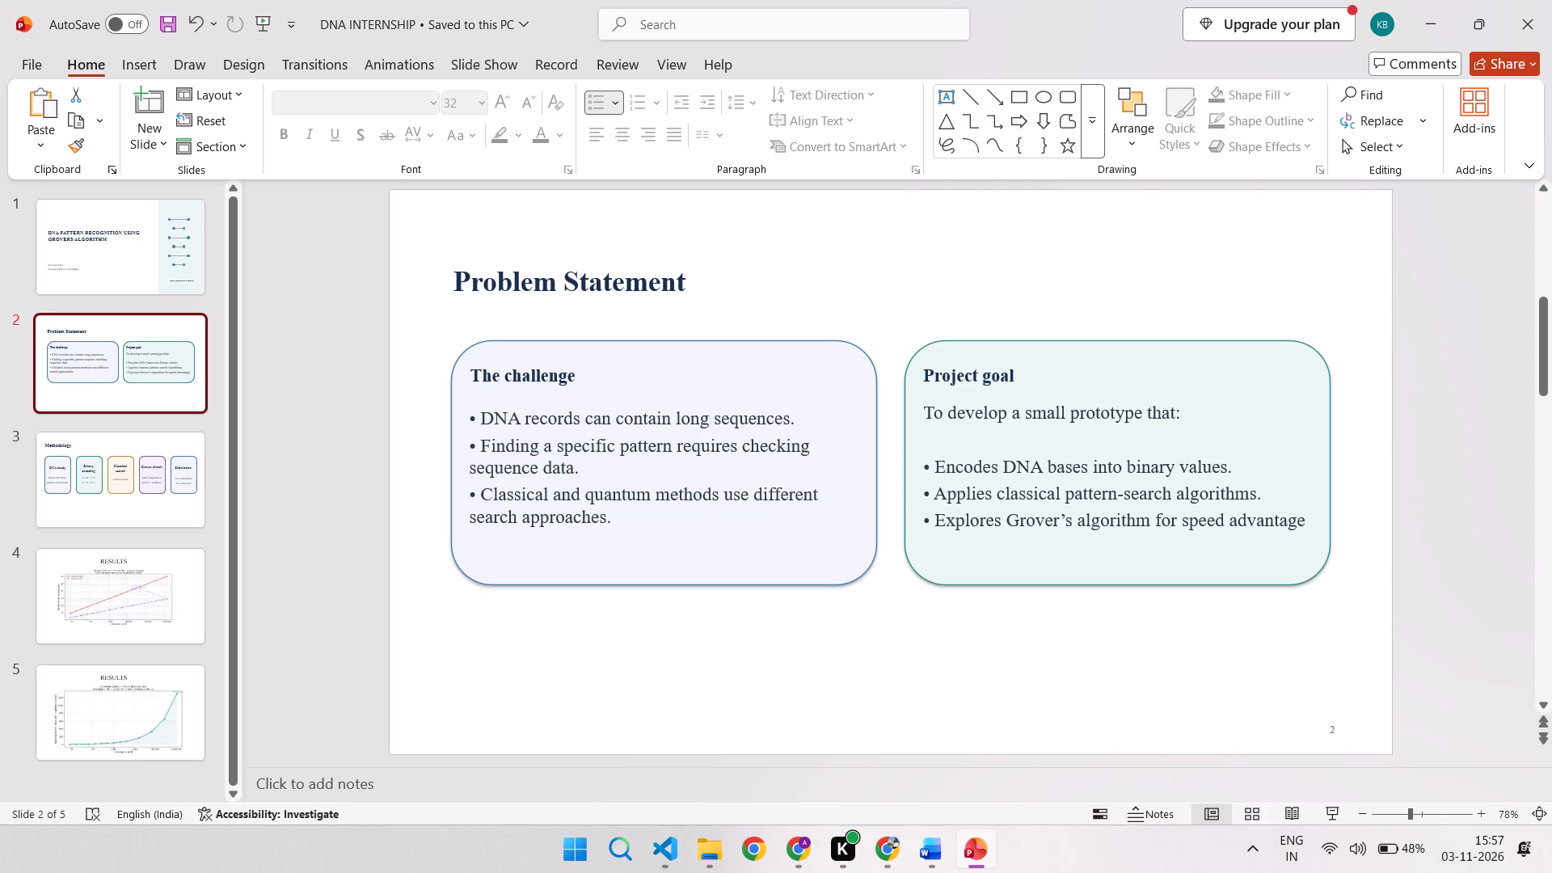
{"action": "left_click_drag", "start_coordinate": [675, 442], "coordinate": [803, 453]}
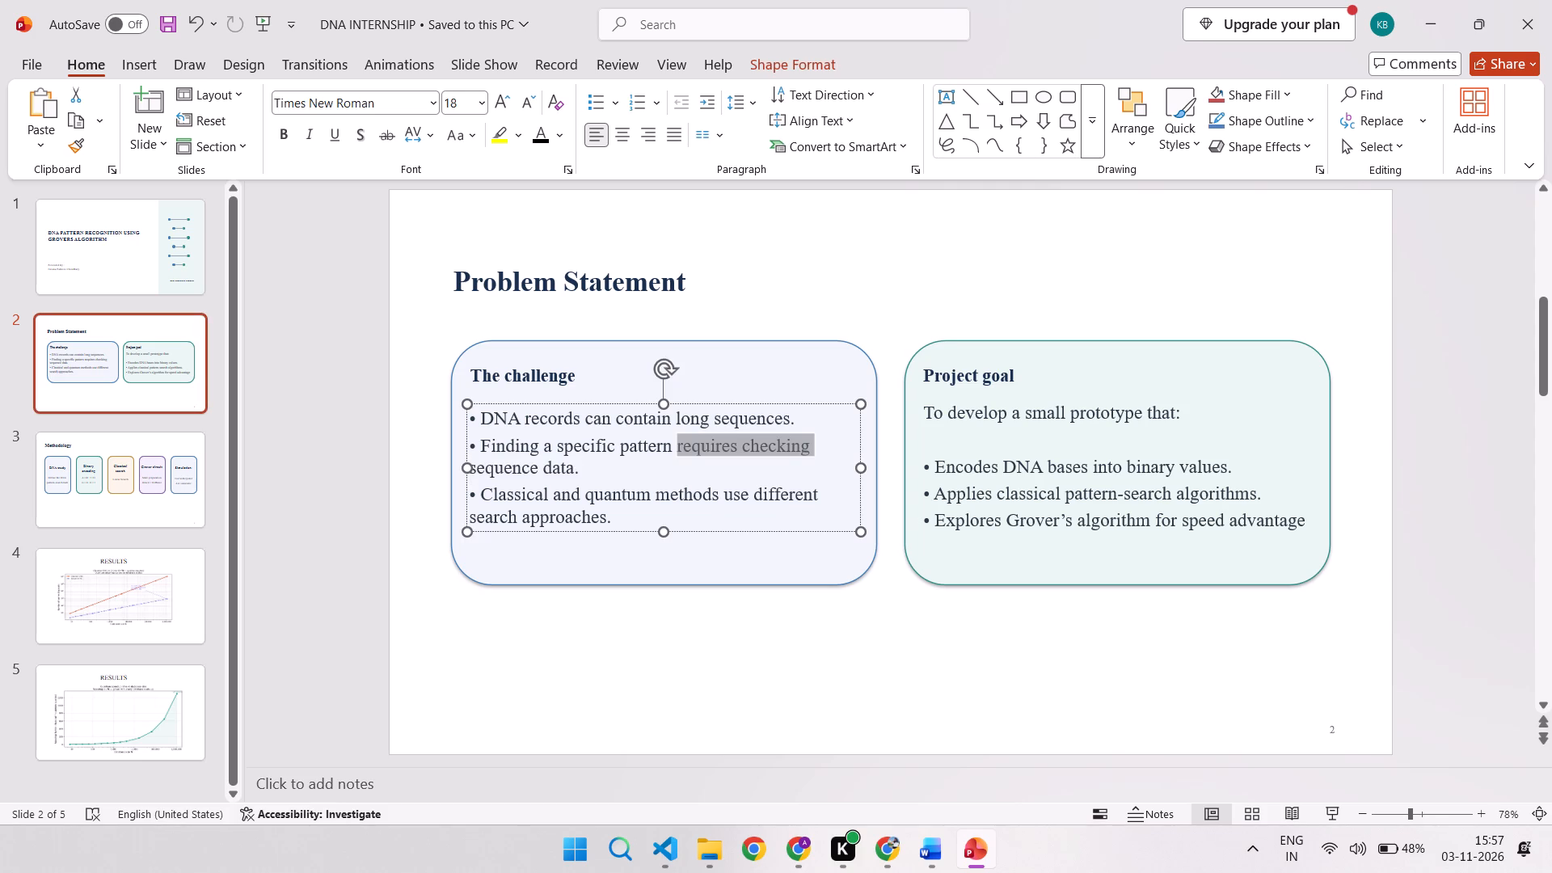
{"action": "left_click_drag", "start_coordinate": [803, 453], "coordinate": [803, 445]}
{"action": "key", "text": "BackSpace"}
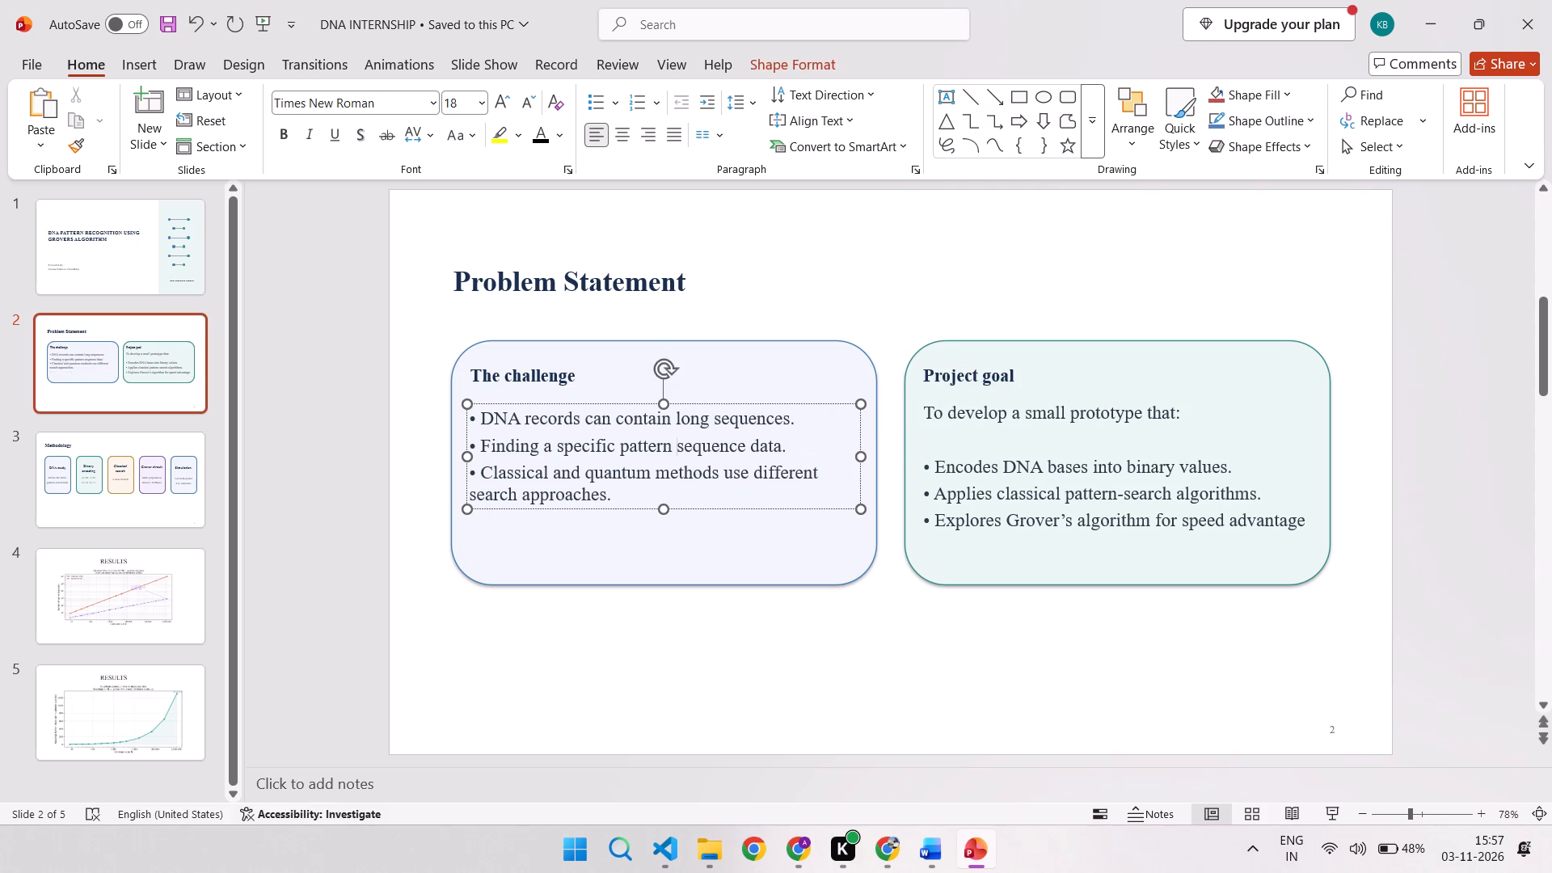
{"action": "type", "text": "IN"}
{"action": "key", "text": "space"}
{"action": "key", "text": "BackSpace"}
{"action": "key", "text": "BackSpace"}
{"action": "key", "text": "BackSpace"}
{"action": "type", "text": "in q"}
{"action": "key", "text": "space"}
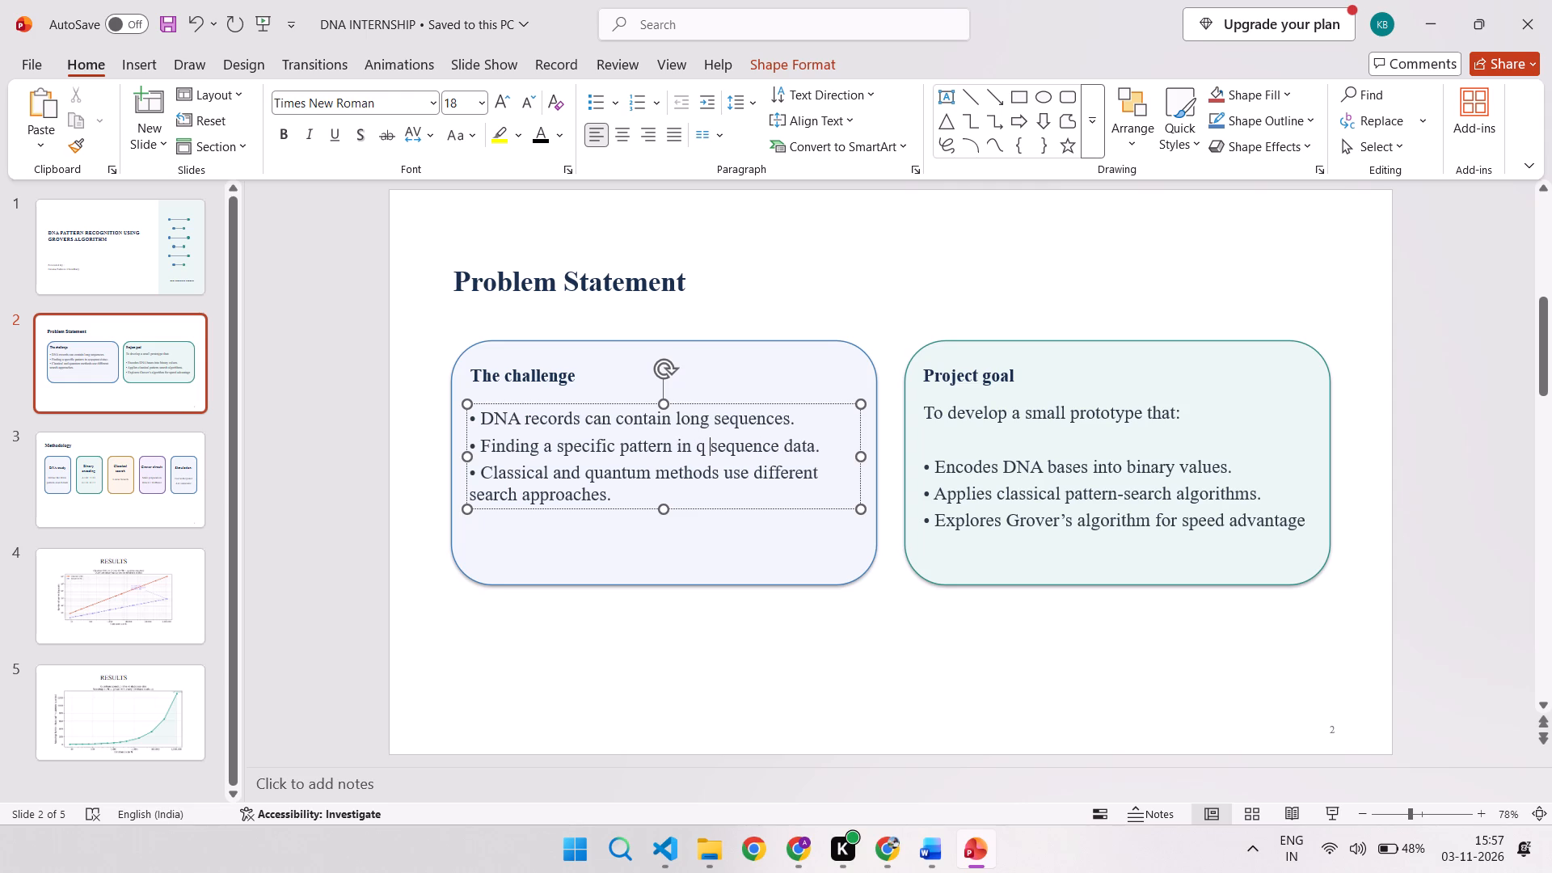
{"action": "key", "text": "BackSpace"}
{"action": "key", "text": "BackSpace"}
{"action": "type", "text": "a"}
{"action": "key", "text": "space"}
Remove the word "data" so the second challenge bullet ends with "in a sequence.".
{"action": "key", "text": "Right"}
{"action": "key", "text": "Right"}
{"action": "key", "text": "Right"}
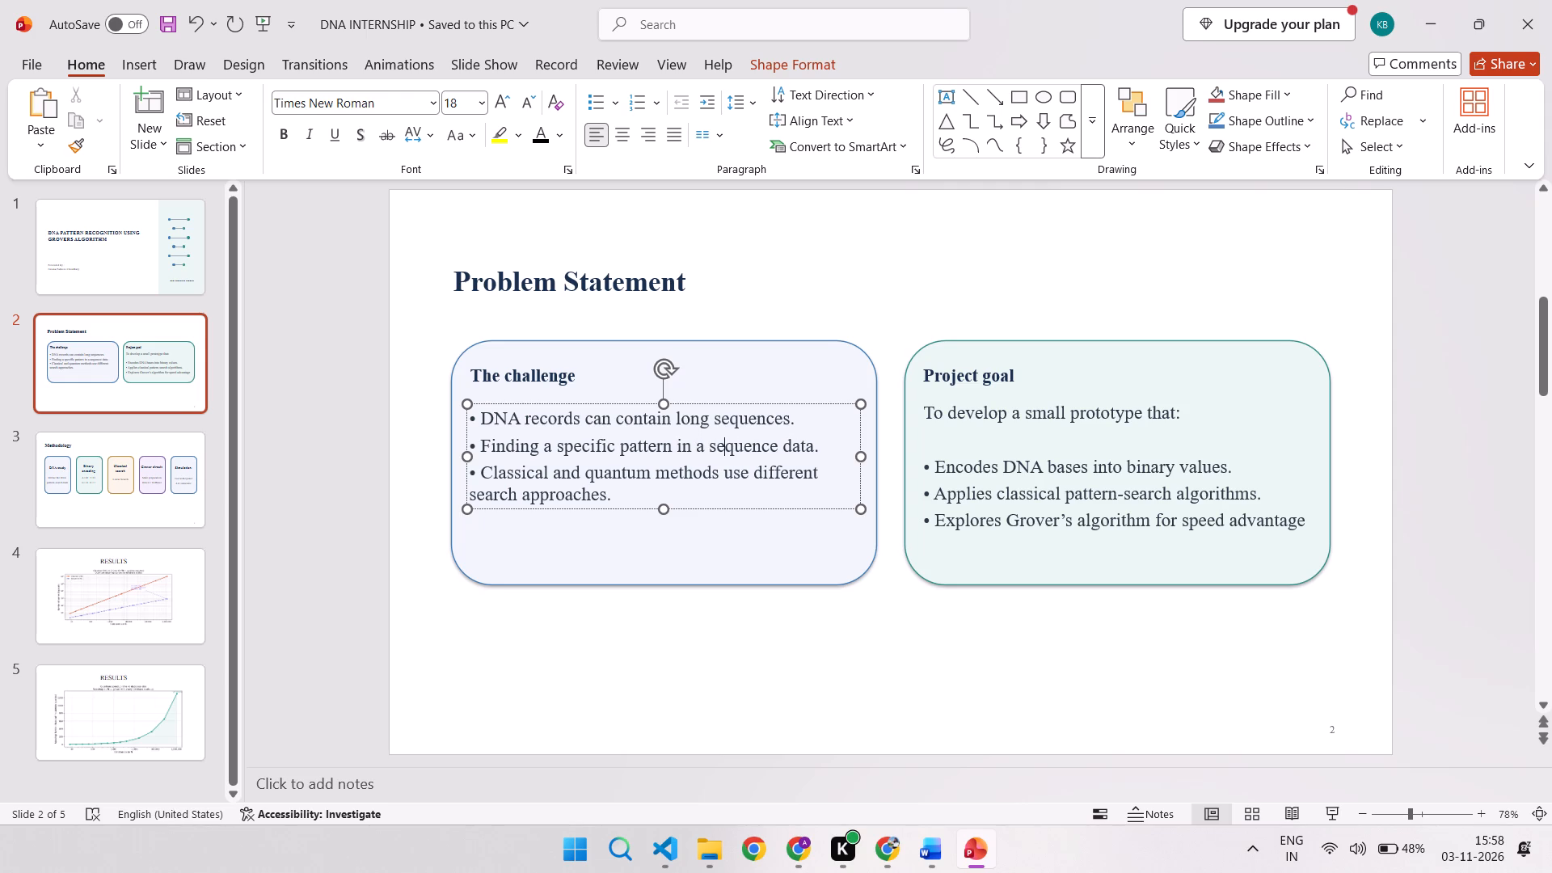
{"action": "key", "text": "Right"}
{"action": "key", "text": "Right"}
{"action": "key", "text": "Right"}
{"action": "key", "text": "Right"}
{"action": "key", "text": "Right"}
{"action": "key", "text": "Right"}
{"action": "key", "text": "Right"}
{"action": "key", "text": "Right"}
{"action": "key", "text": "Right"}
{"action": "key", "text": "Right"}
{"action": "key", "text": "BackSpace"}
{"action": "key", "text": "BackSpace"}
{"action": "key", "text": "BackSpace"}
{"action": "key", "text": "BackSpace"}
{"action": "key", "text": "BackSpace"}
{"action": "key", "text": "Tab"}
{"action": "key", "text": "BackSpace"}
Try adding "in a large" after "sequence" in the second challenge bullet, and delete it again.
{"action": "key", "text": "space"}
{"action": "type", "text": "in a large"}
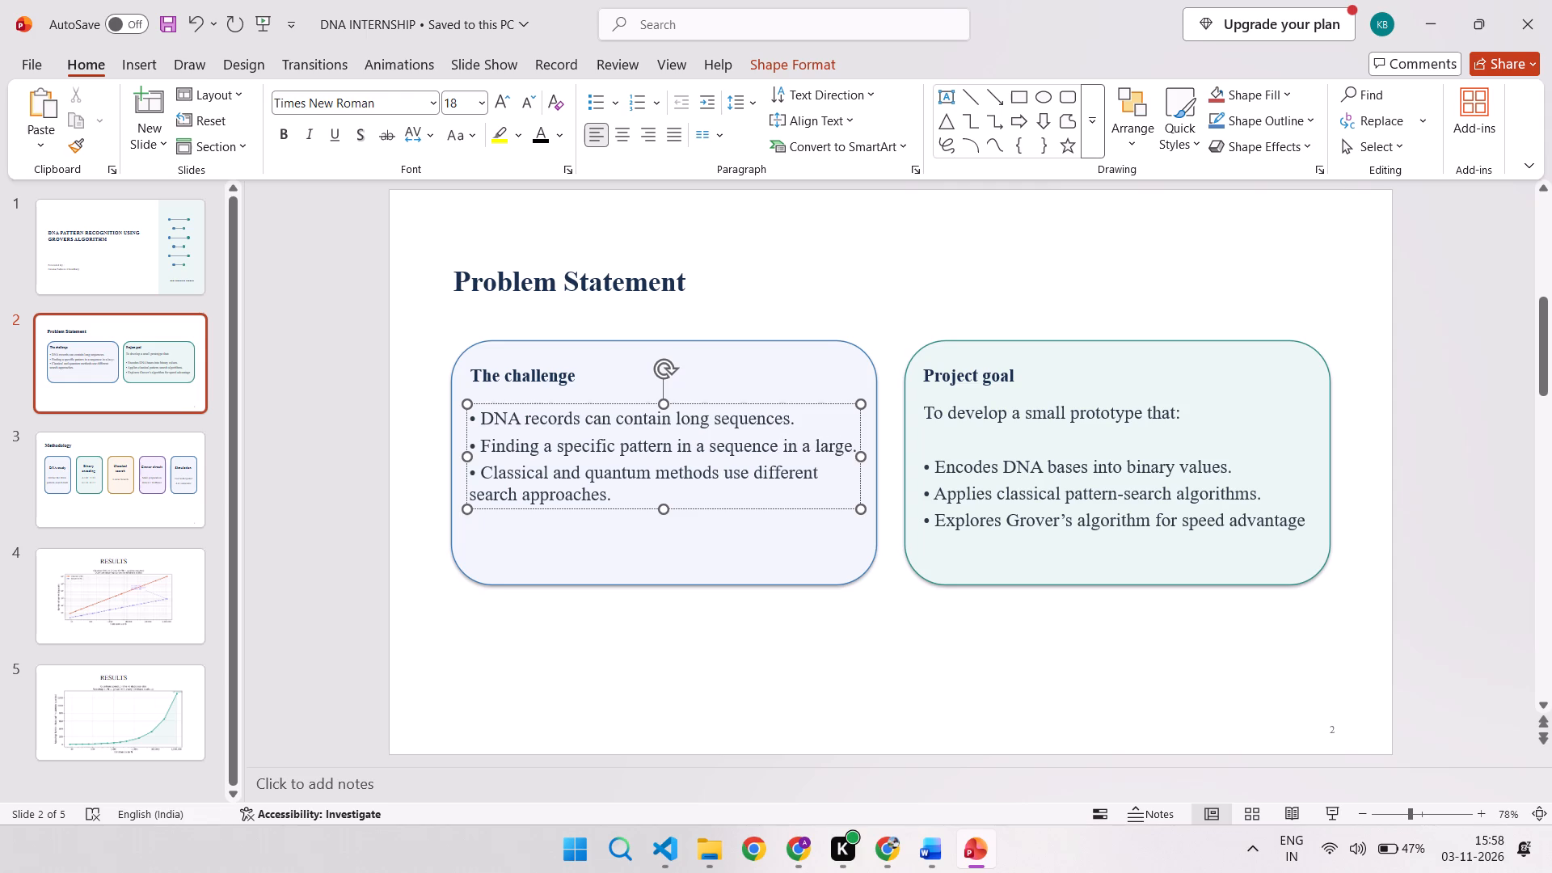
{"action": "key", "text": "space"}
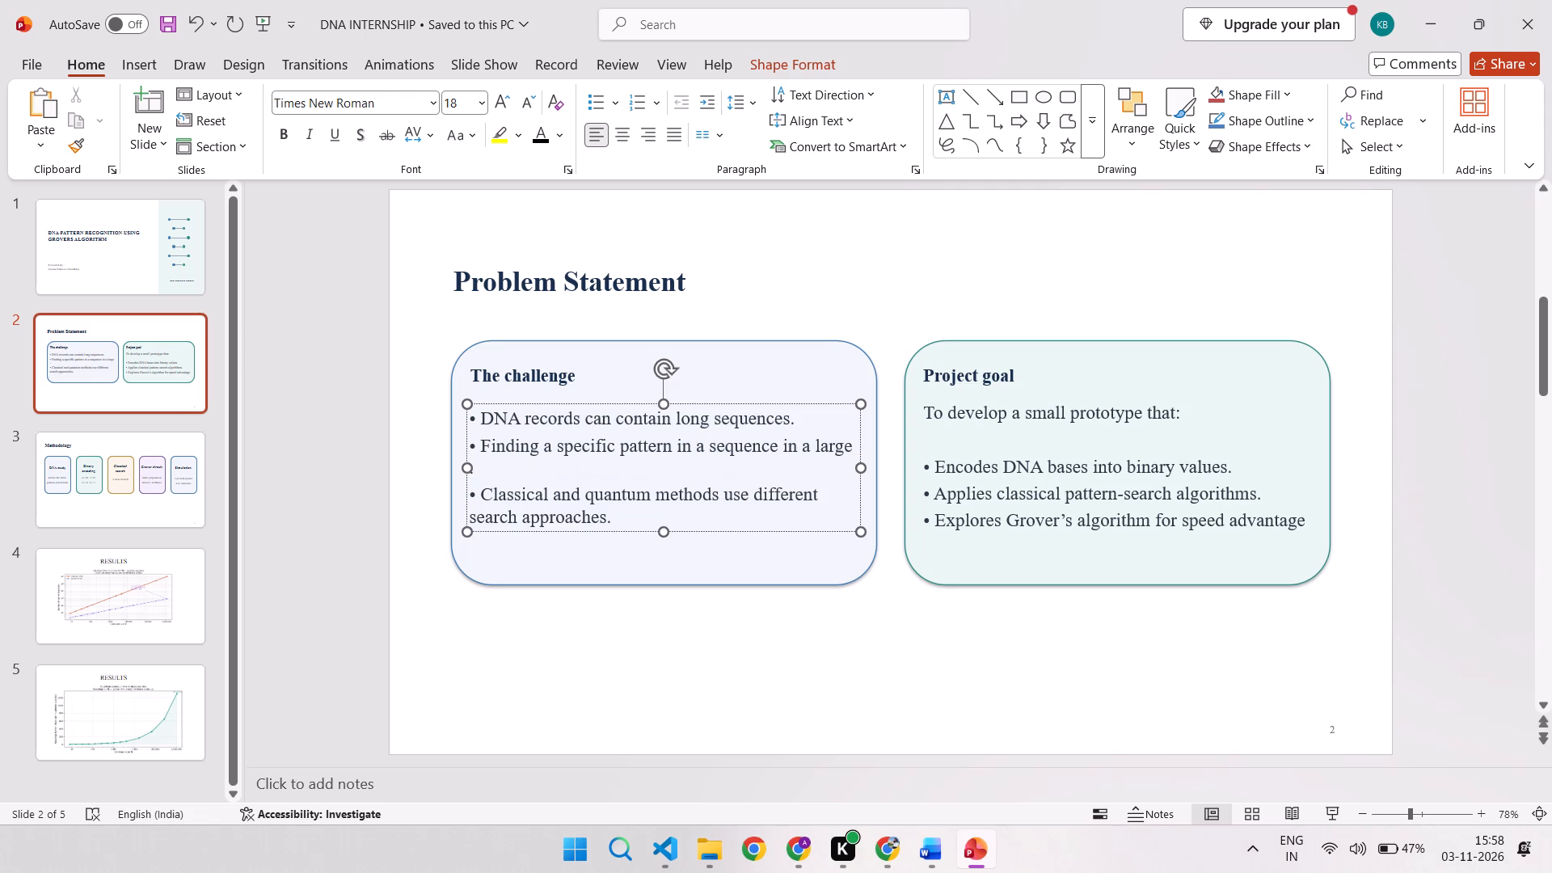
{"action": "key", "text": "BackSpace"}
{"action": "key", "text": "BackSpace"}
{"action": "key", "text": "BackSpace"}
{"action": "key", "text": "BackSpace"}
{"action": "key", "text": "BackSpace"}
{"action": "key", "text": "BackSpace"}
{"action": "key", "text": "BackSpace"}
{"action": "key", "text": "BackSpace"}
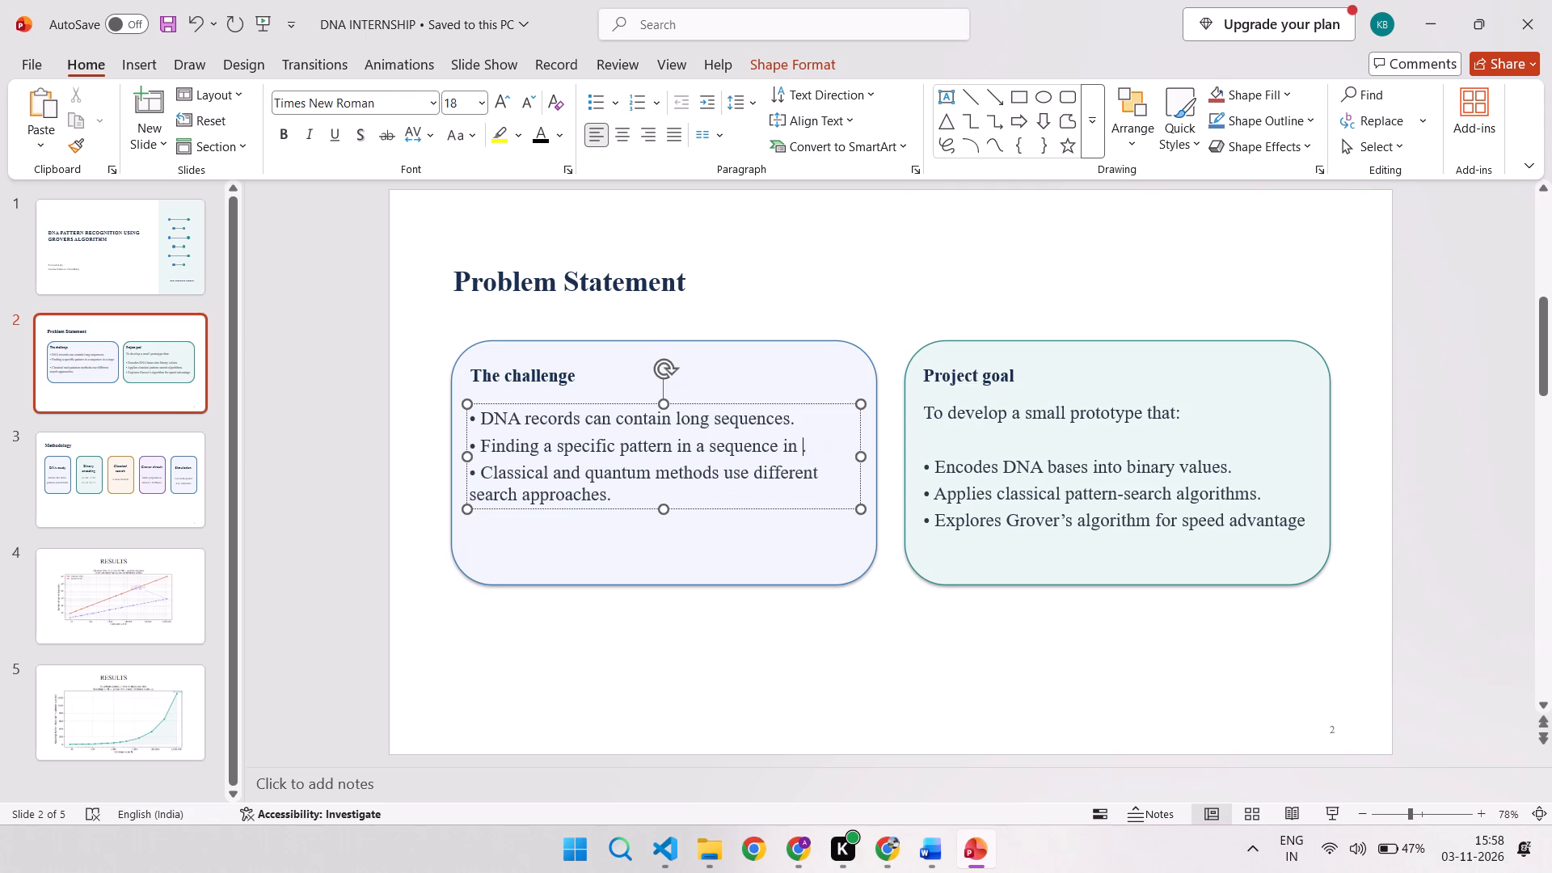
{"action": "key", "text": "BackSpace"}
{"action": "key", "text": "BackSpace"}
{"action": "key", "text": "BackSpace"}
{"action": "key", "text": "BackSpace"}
Insert "large" before "sequence" so the bullet reads "Finding a specific pattern in a large sequence.".
{"action": "key", "text": "Left"}
{"action": "key", "text": "Left"}
{"action": "key", "text": "Left"}
{"action": "key", "text": "Left"}
{"action": "key", "text": "Left"}
{"action": "key", "text": "Left"}
{"action": "key", "text": "Left"}
{"action": "key", "text": "Left"}
{"action": "key", "text": "Left"}
{"action": "key", "text": "Left"}
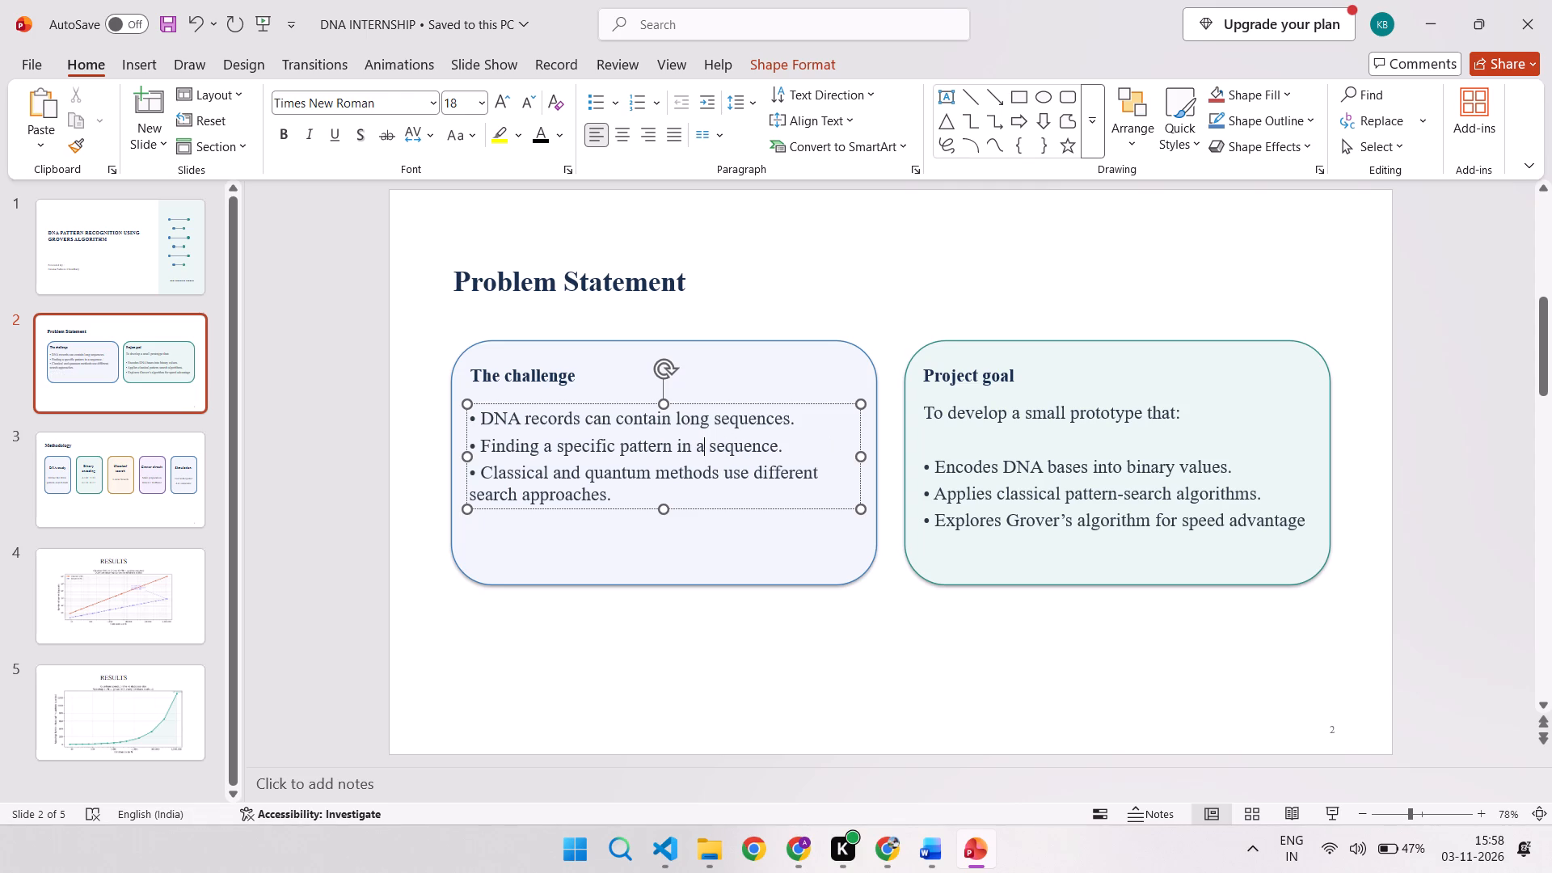
{"action": "key", "text": "Left"}
{"action": "key", "text": "Left"}
{"action": "key", "text": "Left"}
{"action": "key", "text": "Left"}
{"action": "key", "text": "Left"}
{"action": "key", "text": "Left"}
{"action": "key", "text": "Left"}
{"action": "key", "text": "Left"}
{"action": "key", "text": "Left"}
{"action": "key", "text": "Right"}
{"action": "key", "text": "Right"}
{"action": "key", "text": "Right"}
{"action": "key", "text": "Right"}
{"action": "key", "text": "Right"}
{"action": "key", "text": "Right"}
{"action": "key", "text": "Right"}
{"action": "key", "text": "Right"}
{"action": "key", "text": "Right"}
{"action": "key", "text": "Right"}
{"action": "key", "text": "Right"}
{"action": "type", "text": "large"}
{"action": "key", "text": "space"}
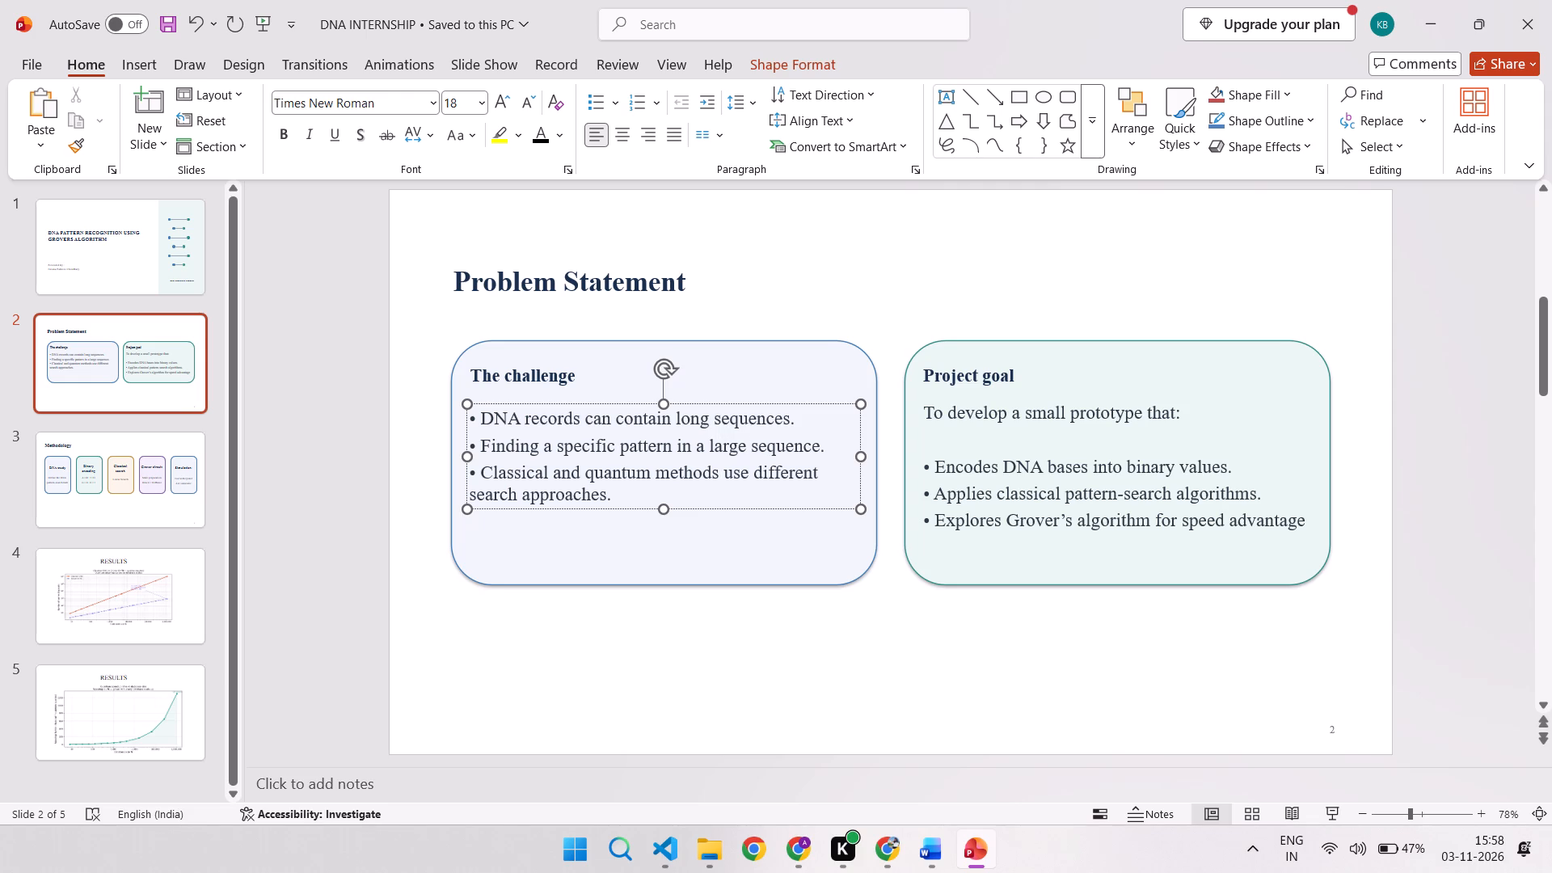
{"action": "key", "text": "Tab"}
{"action": "key", "text": "BackSpace"}
{"action": "left_click", "coordinate": [965, 863]}
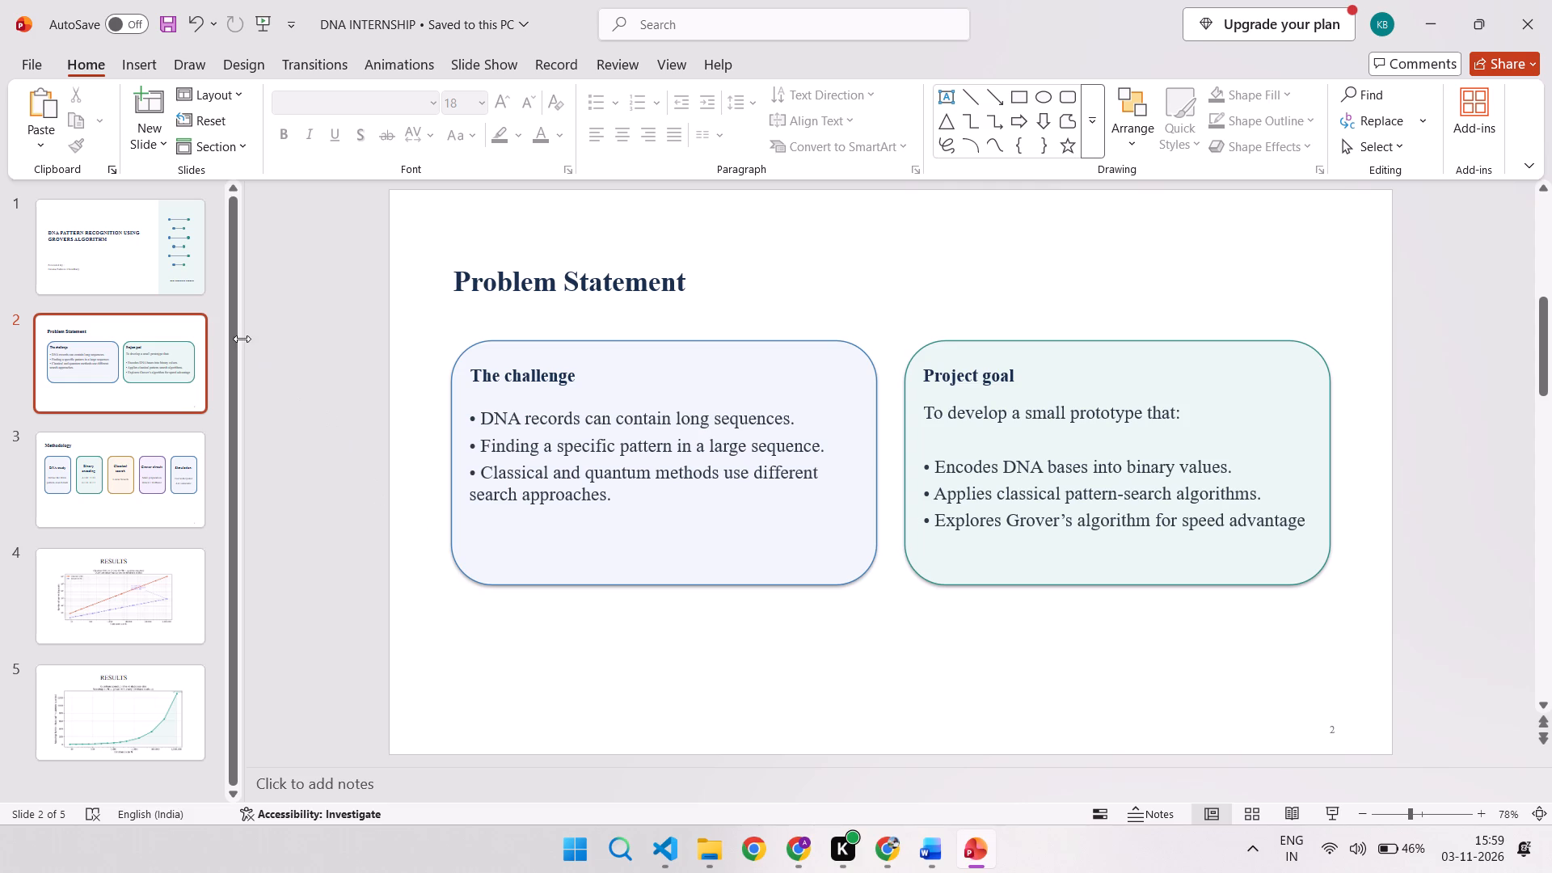
Review the title slide, glance back at the ChatGPT script, and return to the Problem Statement slide.
{"action": "left_click", "coordinate": [168, 275]}
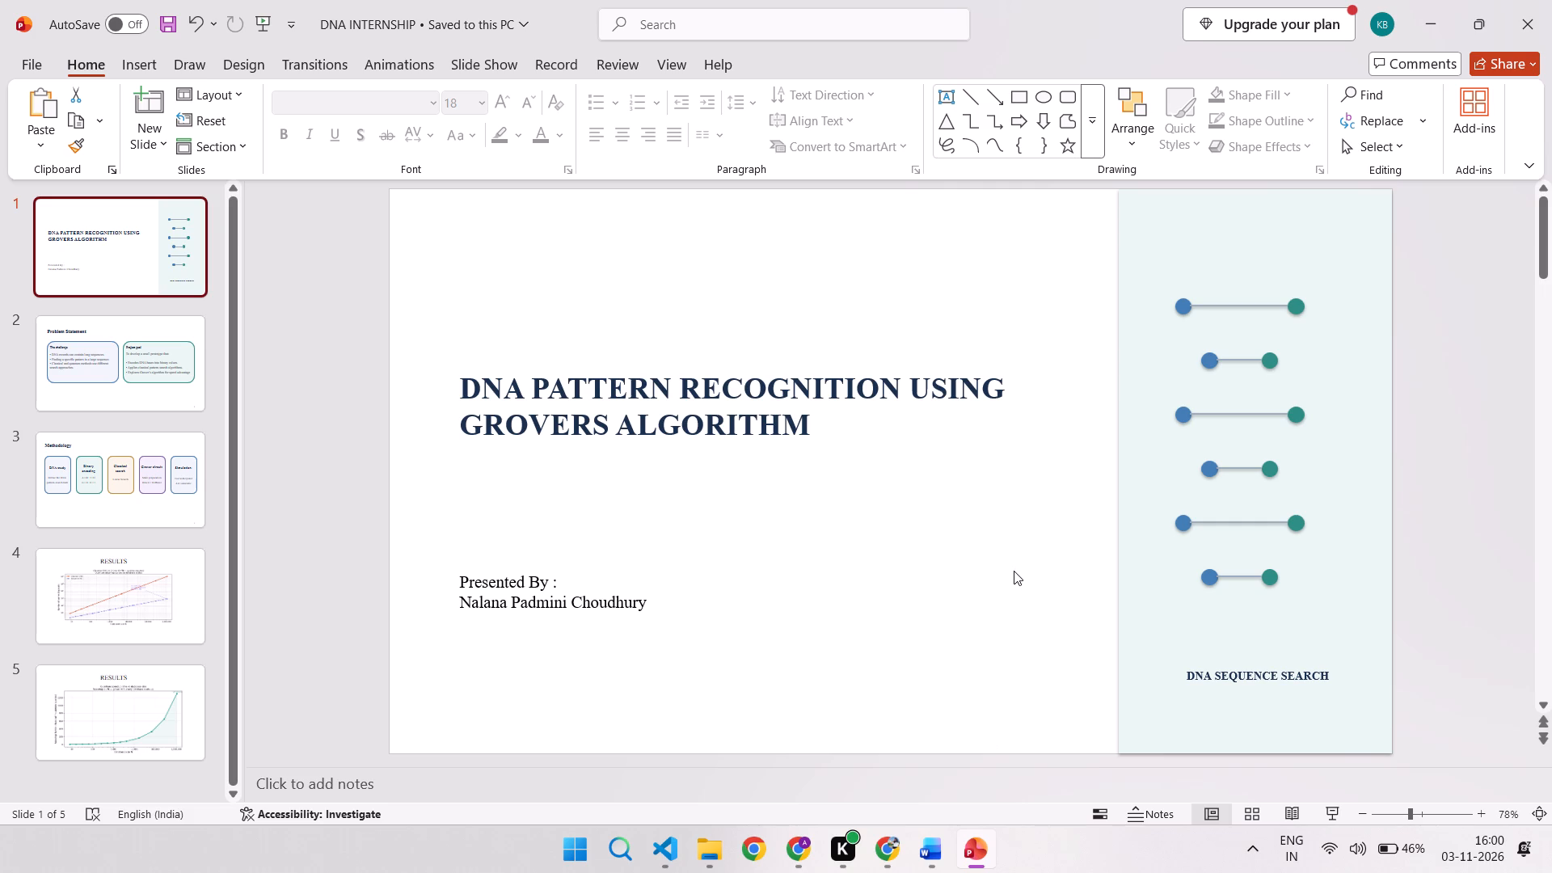
{"action": "left_click", "coordinate": [973, 857]}
{"action": "left_click", "coordinate": [973, 857]}
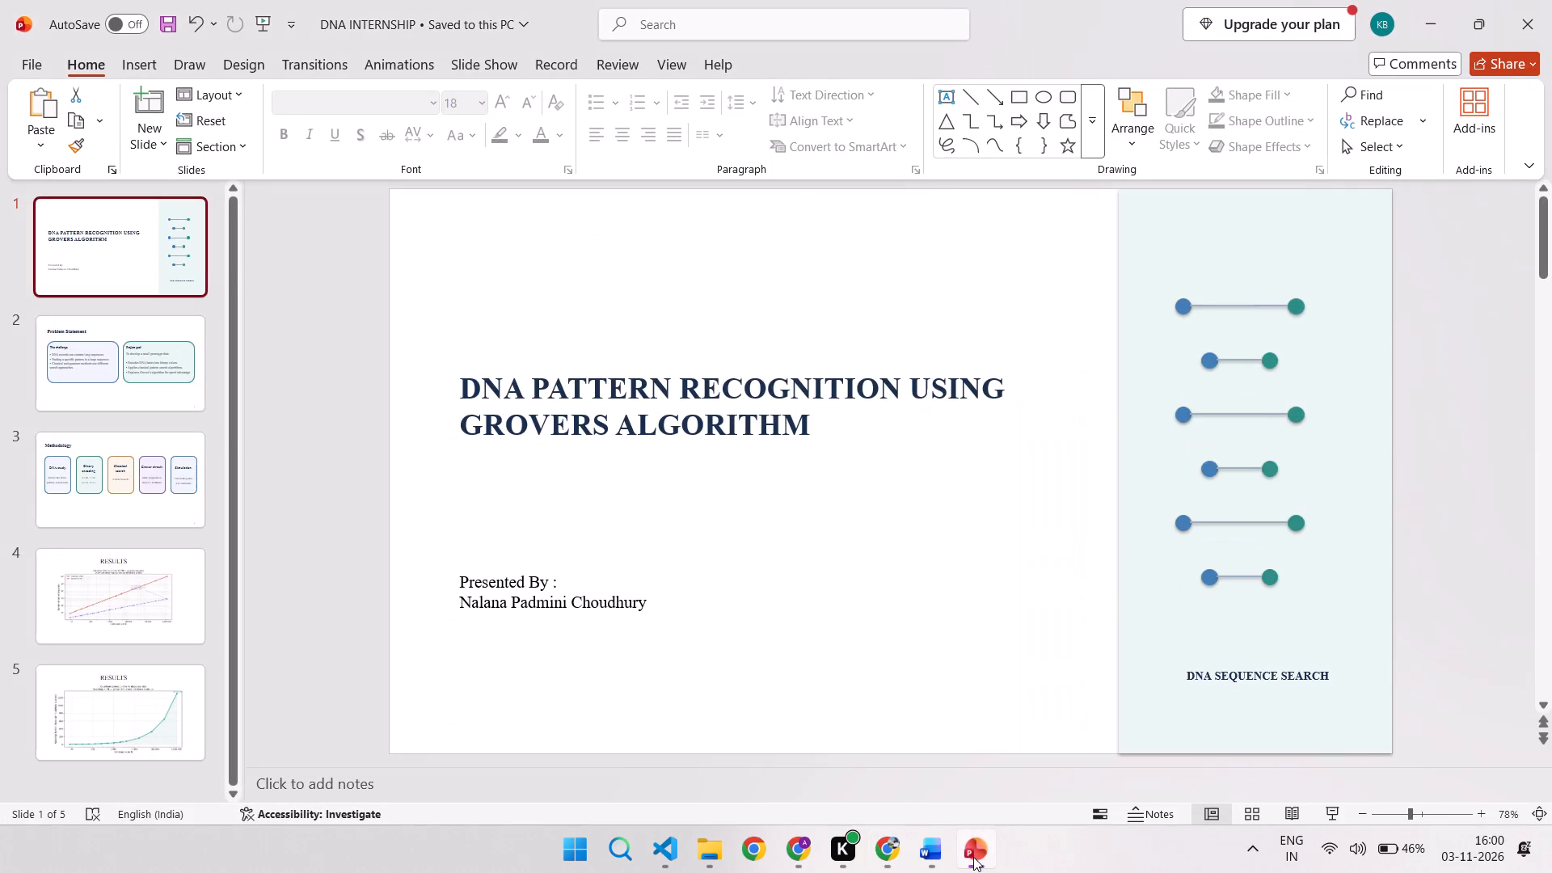
{"action": "left_click", "coordinate": [973, 857]}
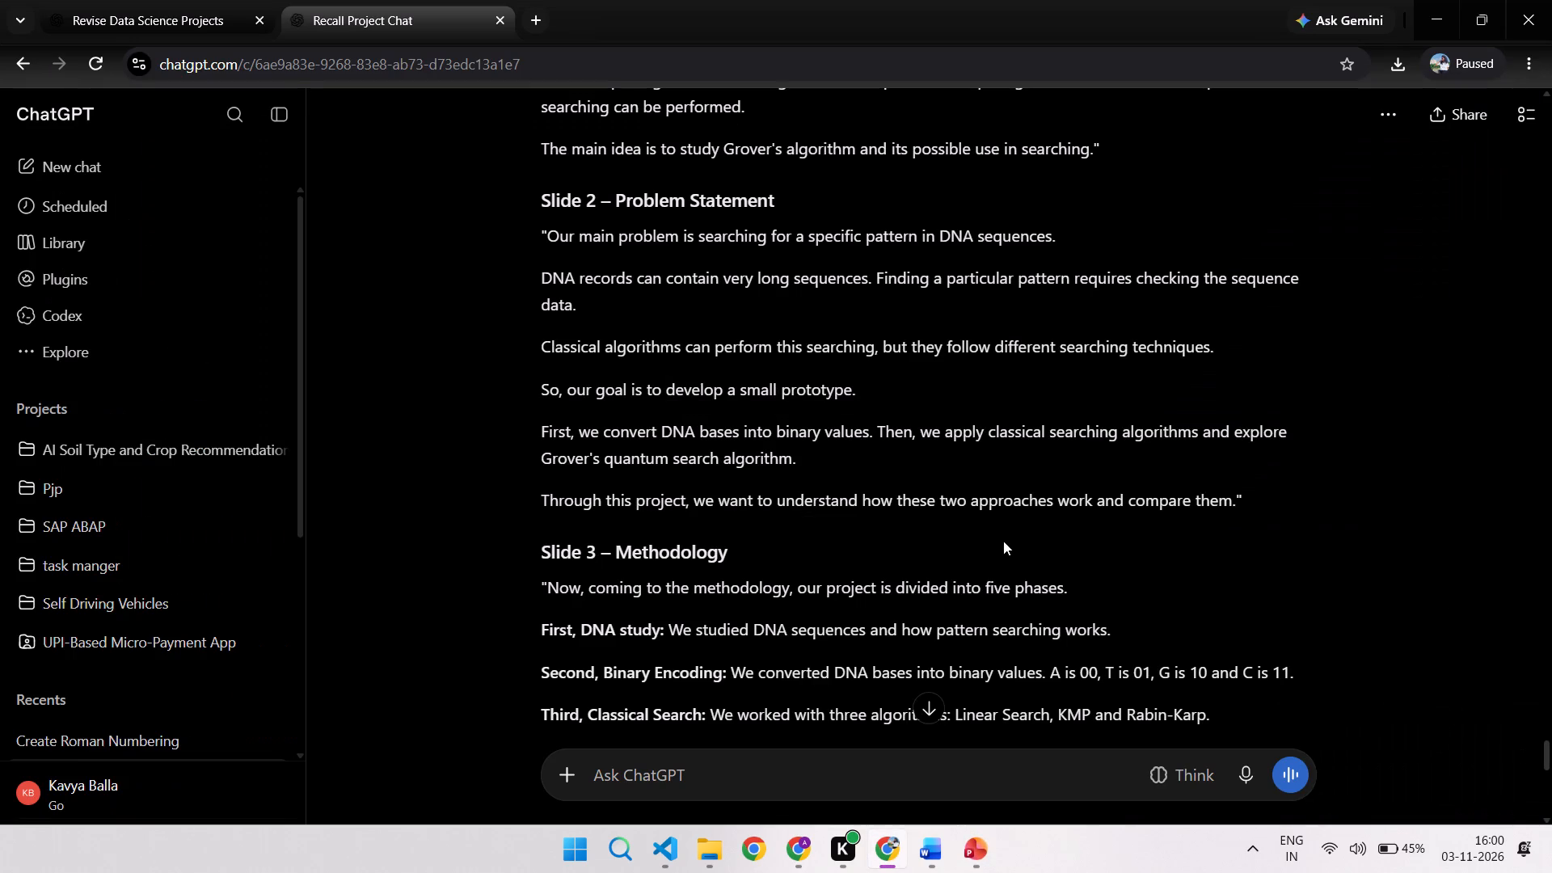
{"action": "left_click", "coordinate": [971, 854]}
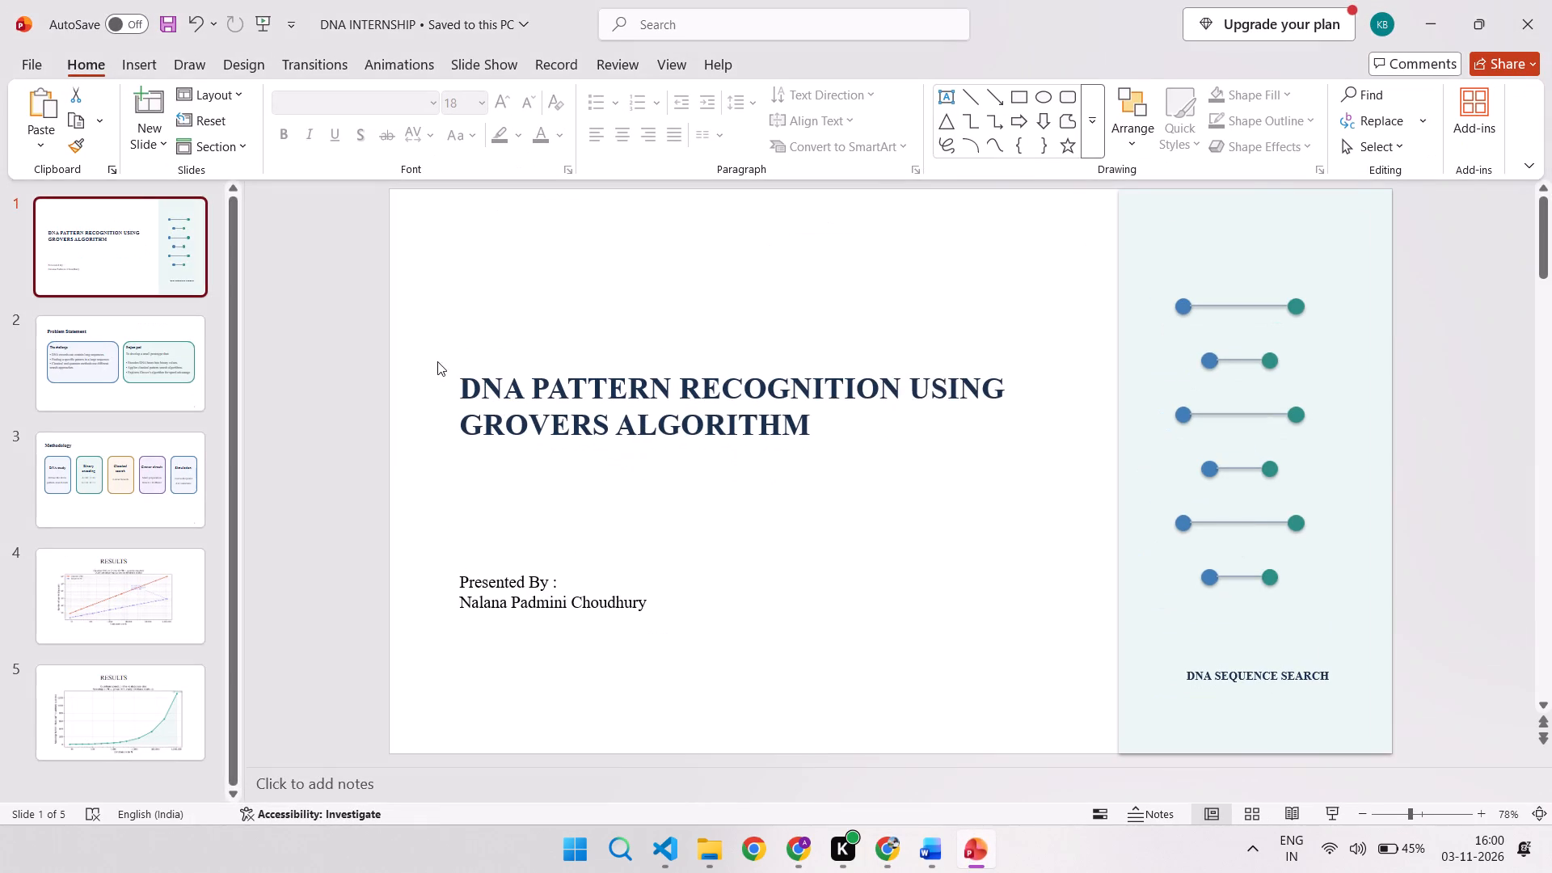
{"action": "left_click", "coordinate": [156, 365]}
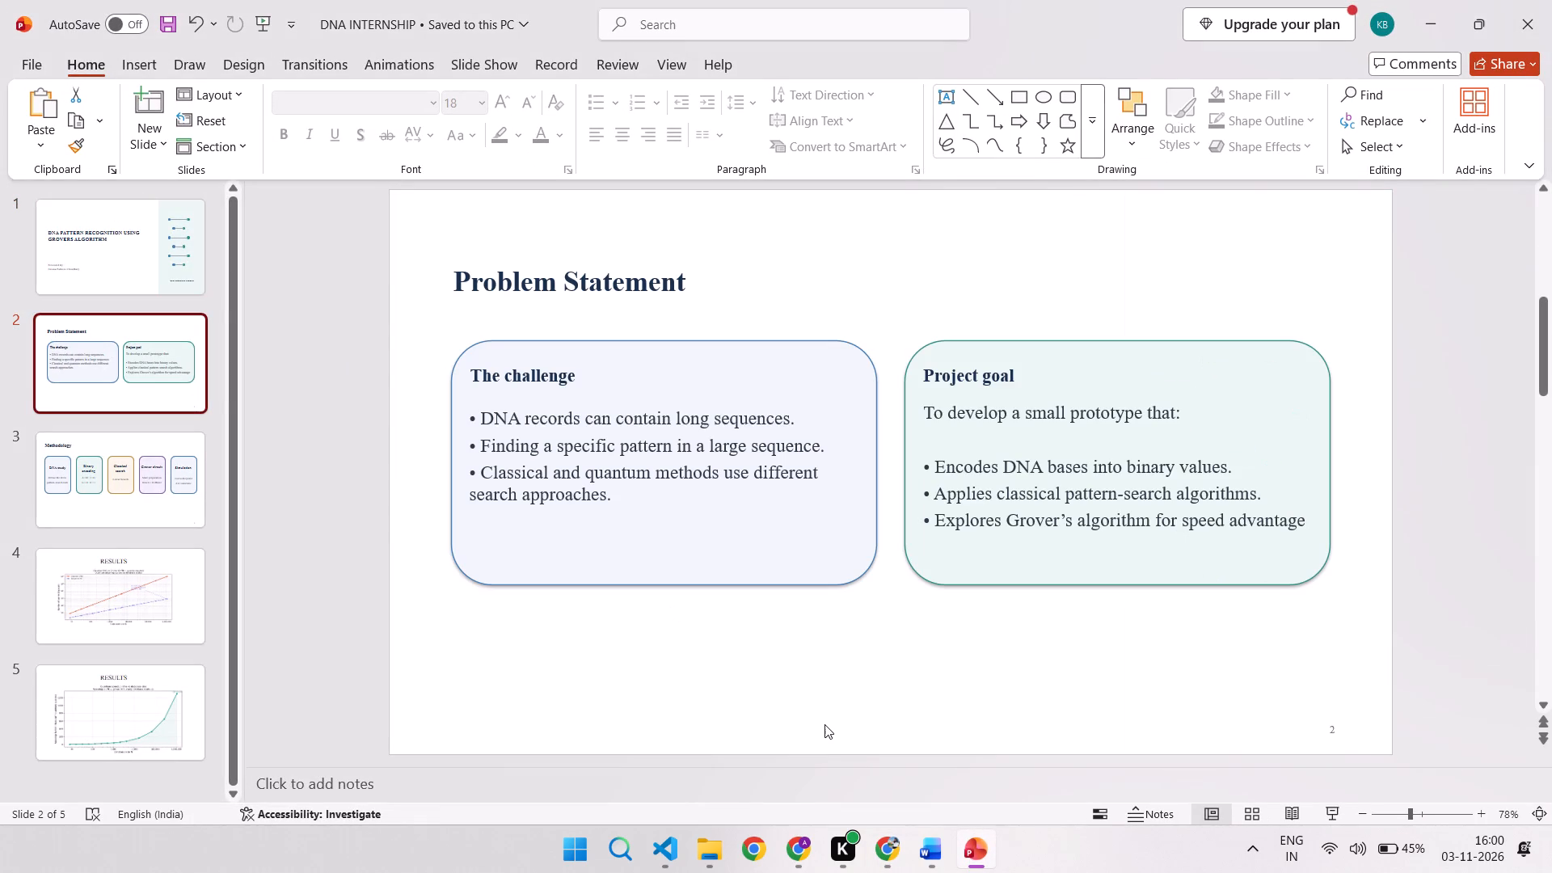
Remove the blank line below "To develop a small prototype that:" in the Project goal text.
{"action": "left_click", "coordinate": [988, 438]}
{"action": "key", "text": "BackSpace"}
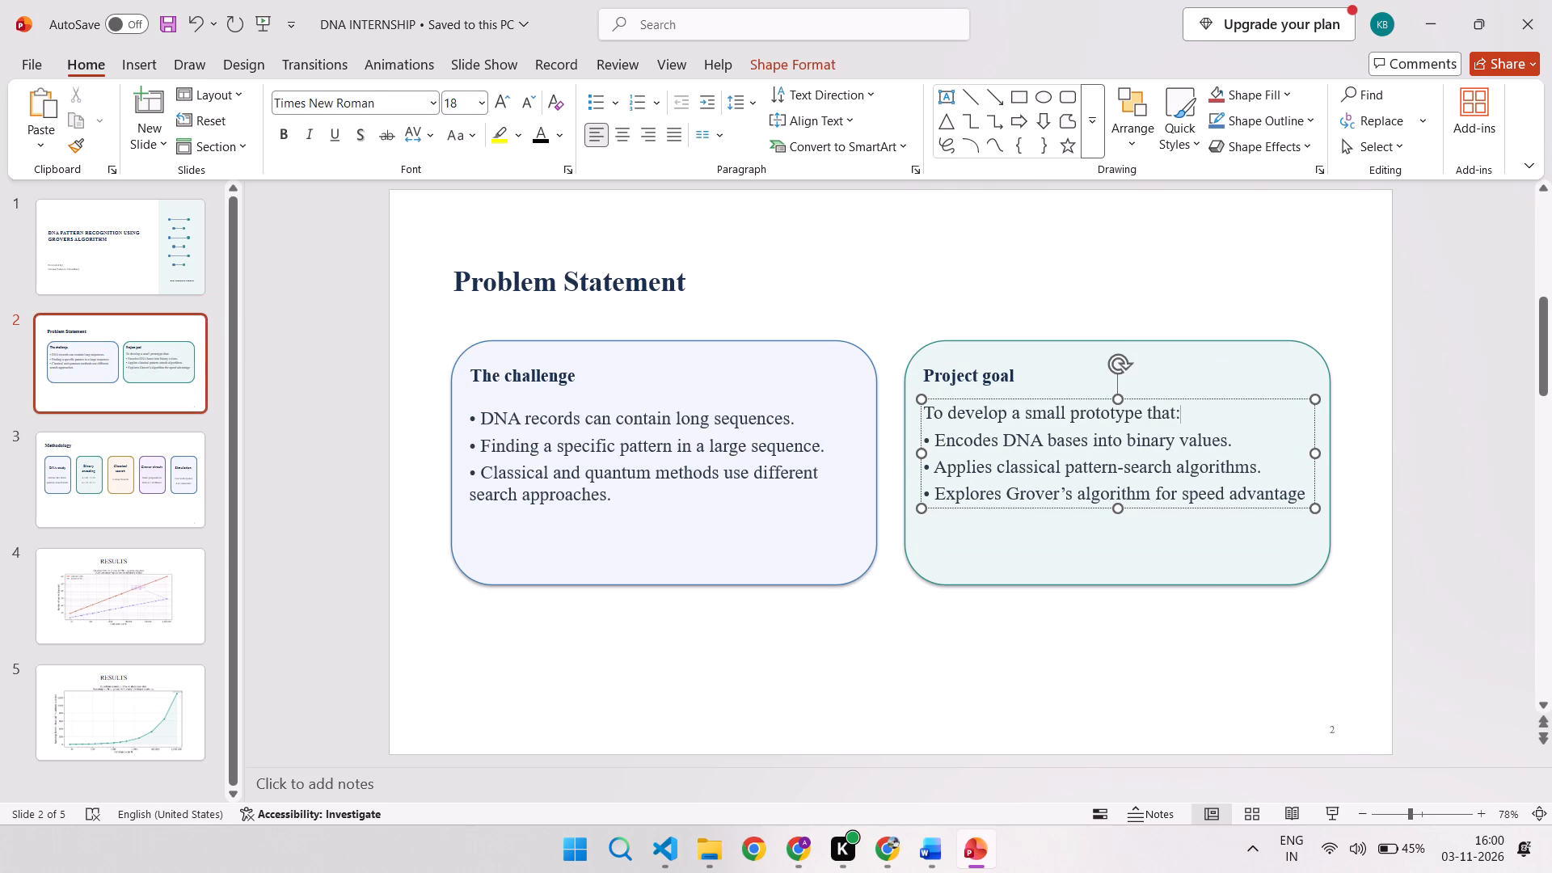
{"action": "left_click", "coordinate": [946, 608]}
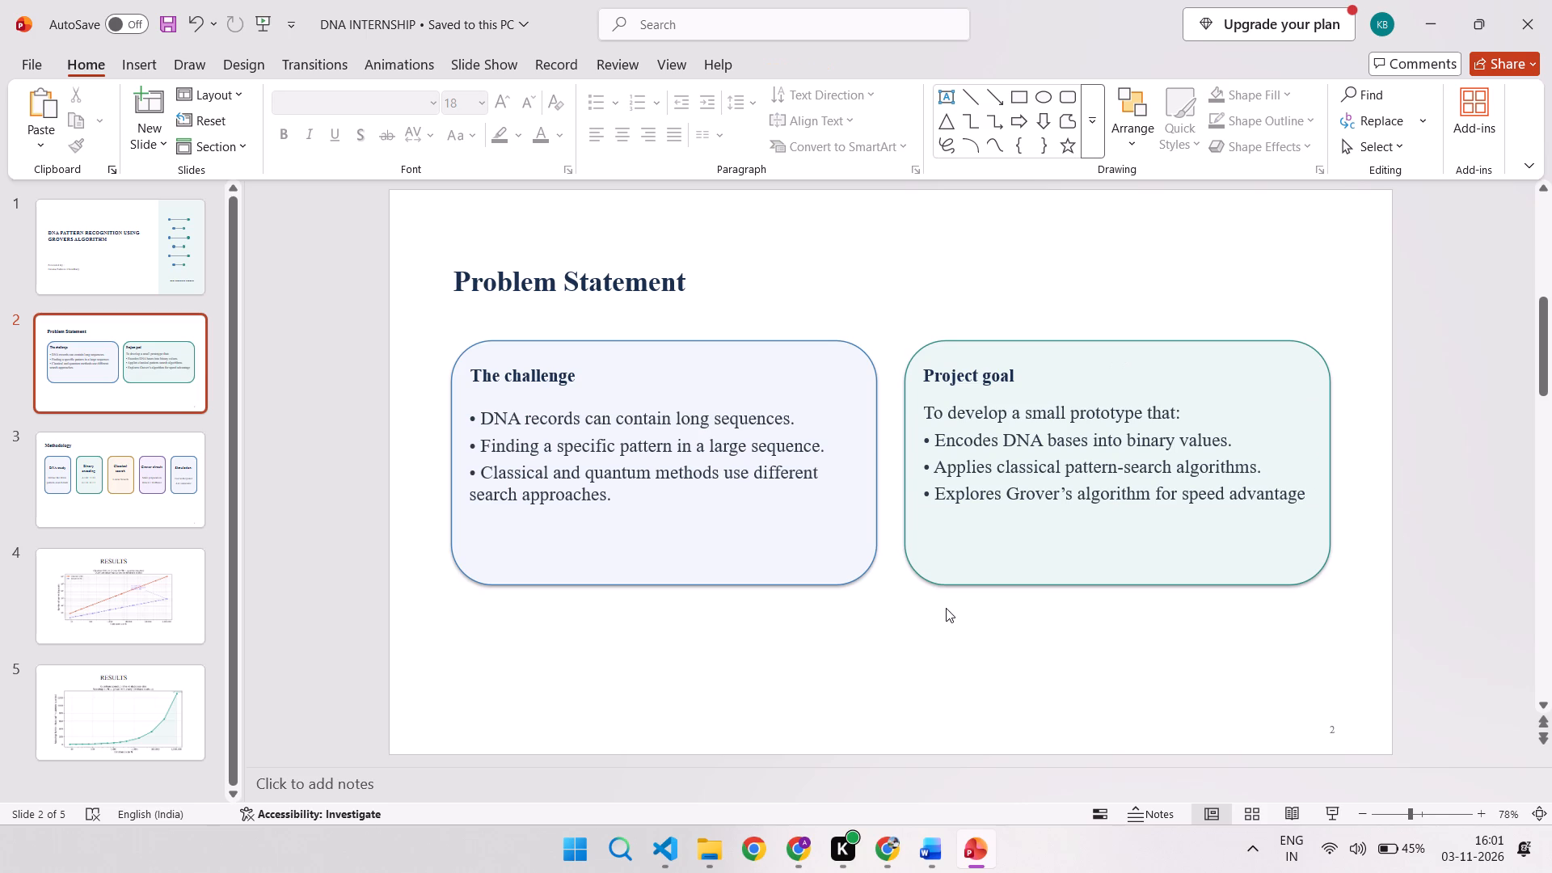
Shorten the second Project goal bullet to "Applies classical pattern-search.".
{"action": "left_click_drag", "start_coordinate": [1178, 467], "coordinate": [1183, 468]}
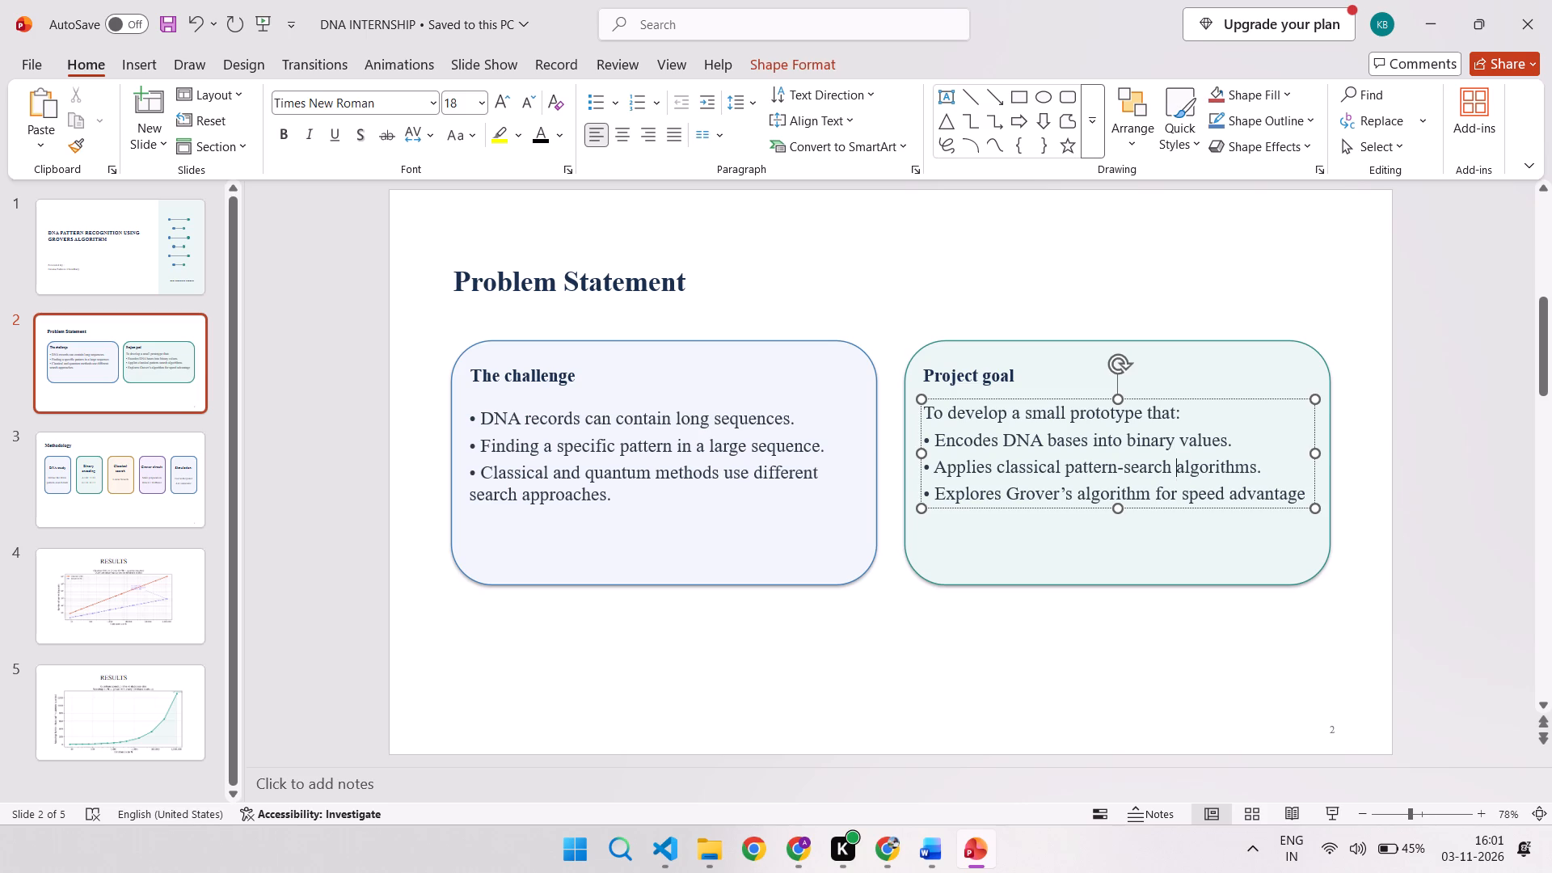
{"action": "left_click_drag", "start_coordinate": [1183, 468], "coordinate": [1259, 462]}
{"action": "key", "text": "BackSpace"}
{"action": "key", "text": "BackSpace"}
{"action": "key", "text": "period"}
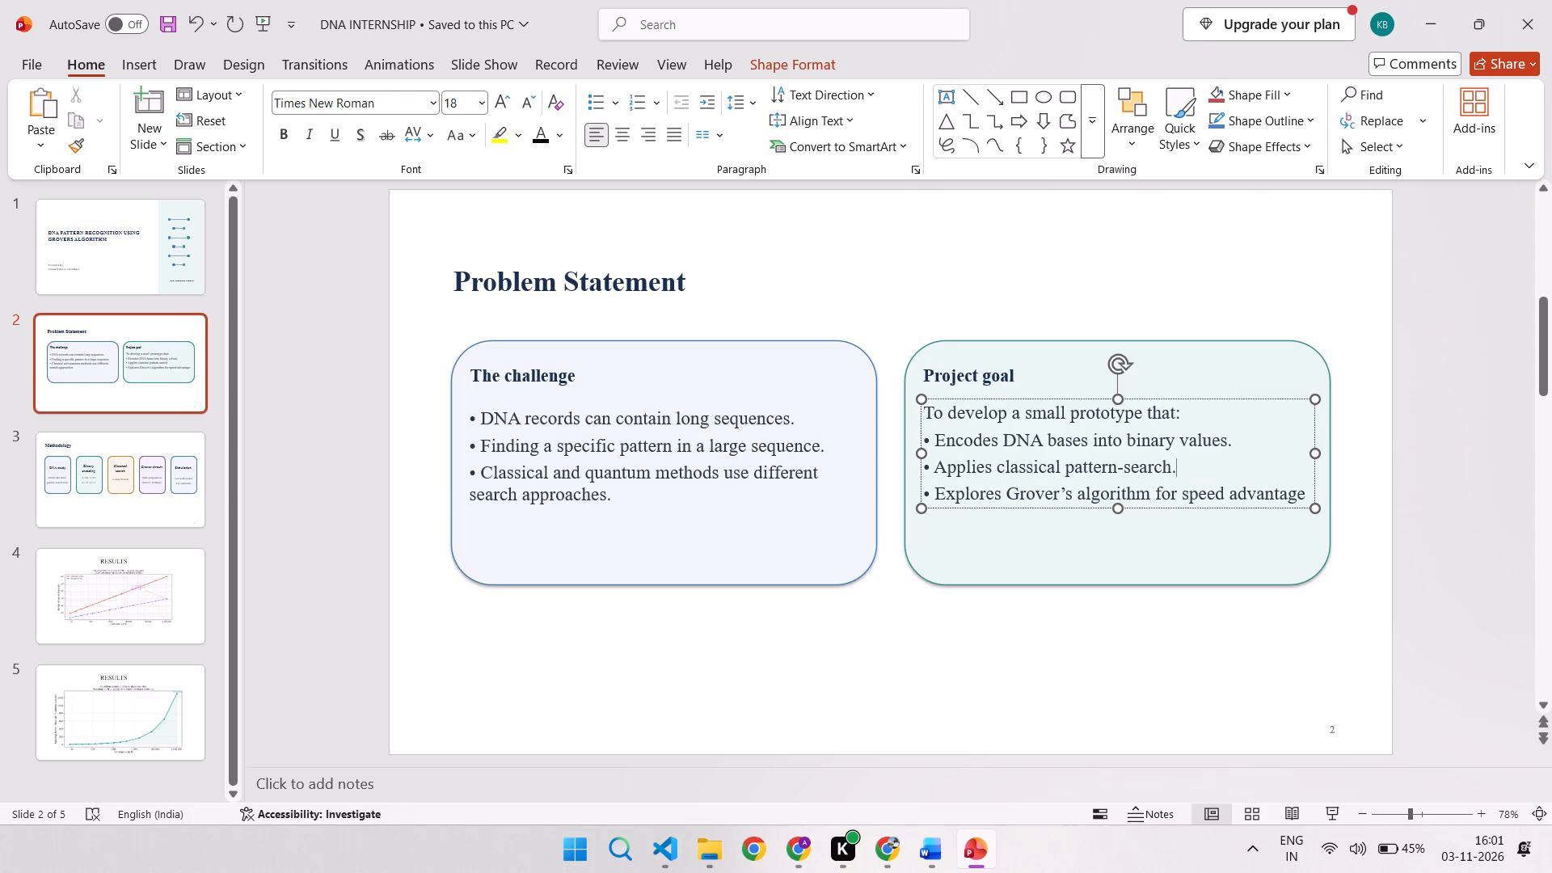
{"action": "left_click", "coordinate": [1133, 662]}
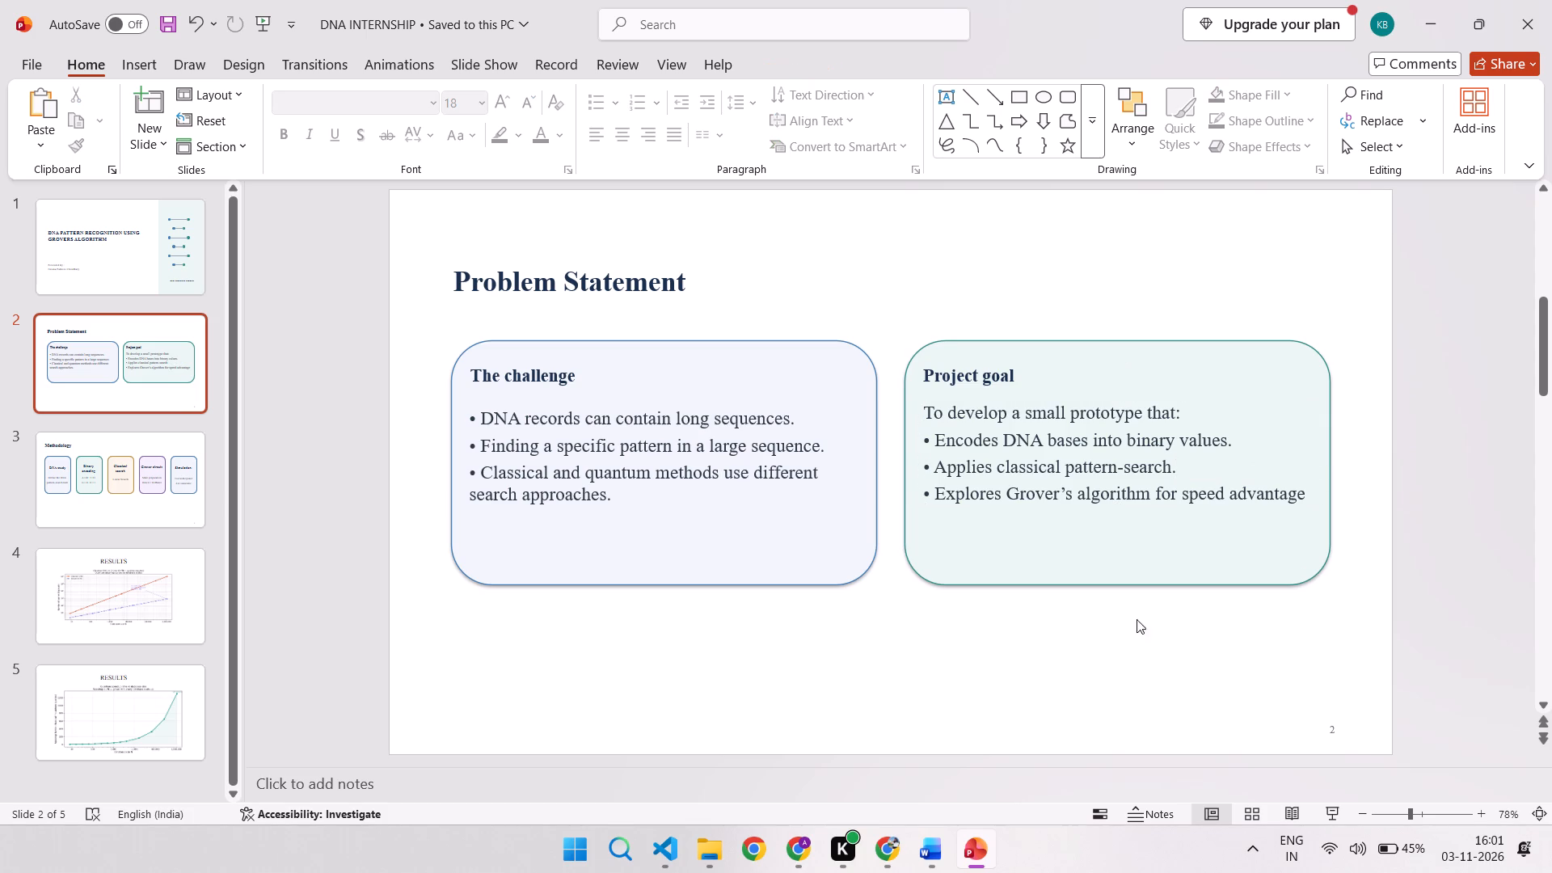
Compare the Methodology slide with the Slide 3 – Methodology section of the ChatGPT speaking script in Chrome, and return to the slide.
{"action": "left_click", "coordinate": [143, 504]}
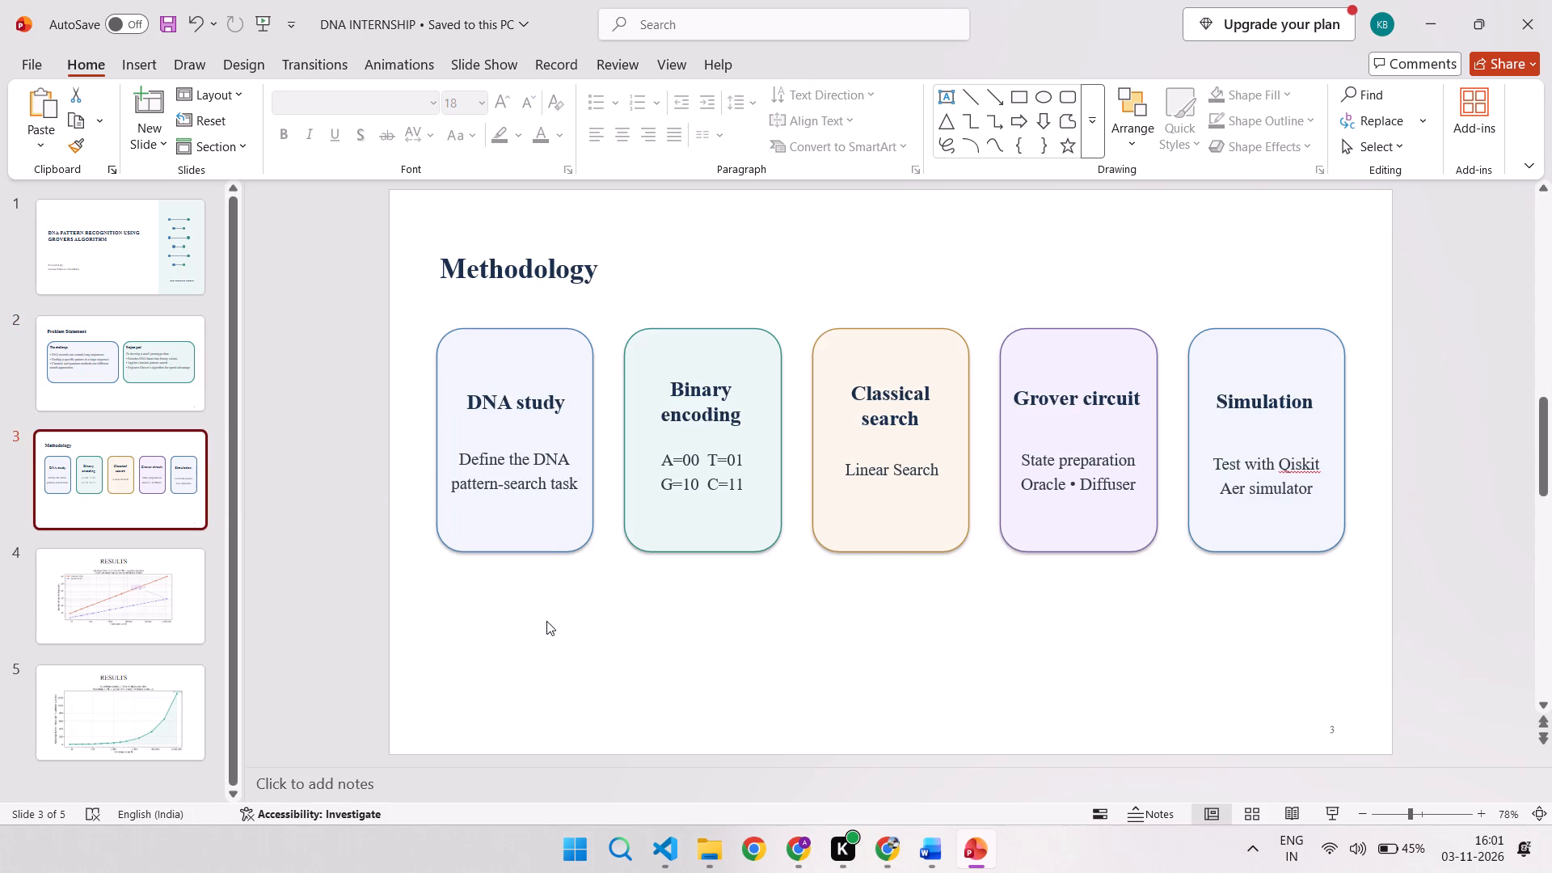
{"action": "left_click", "coordinate": [546, 621]}
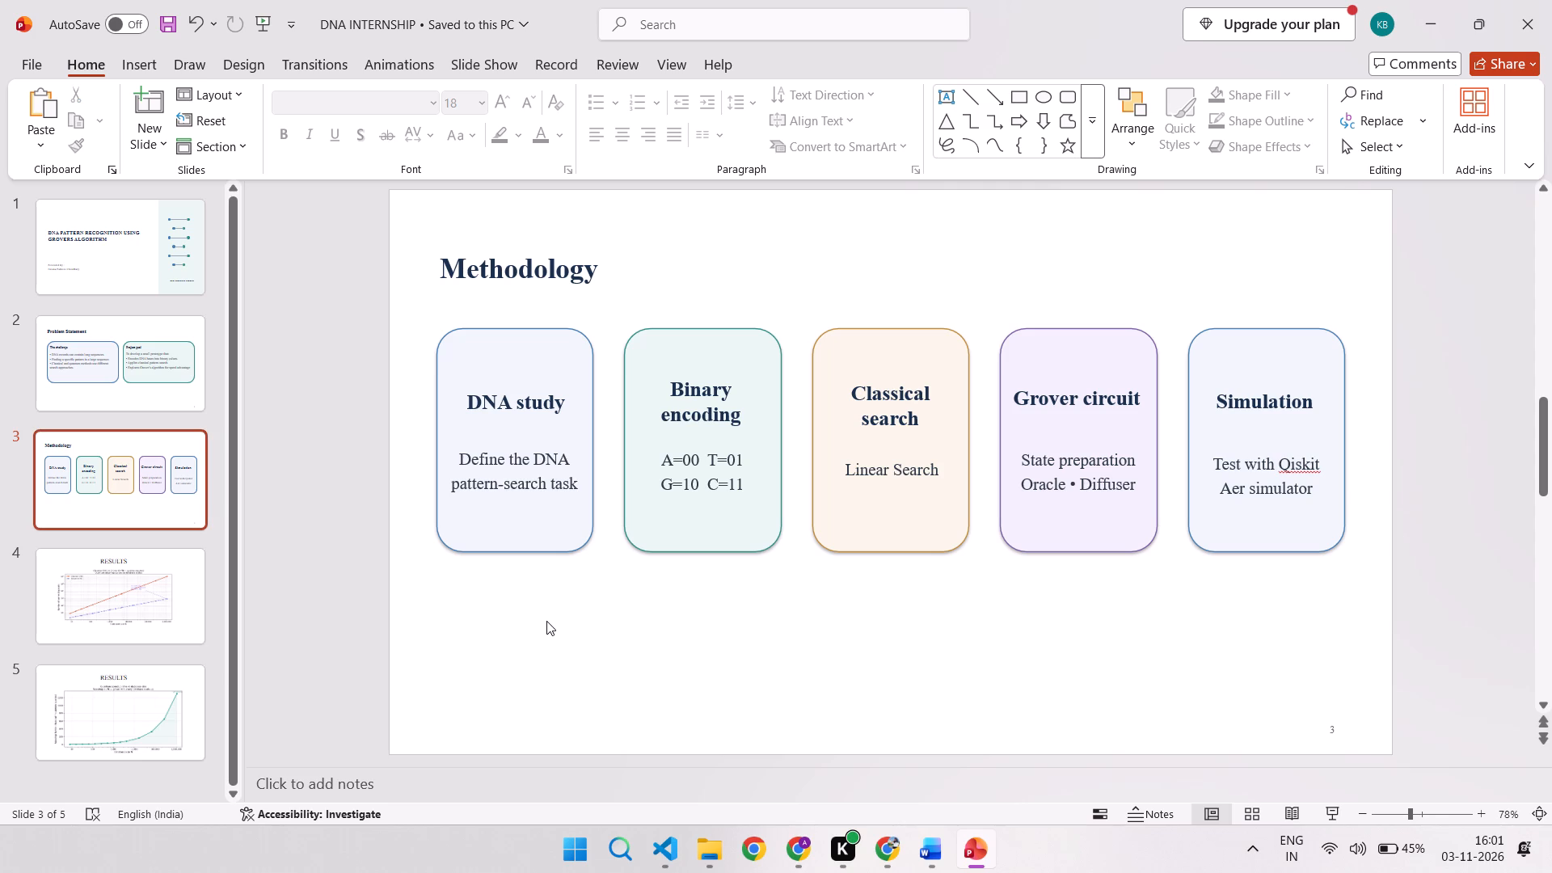
{"action": "left_click", "coordinate": [880, 836]}
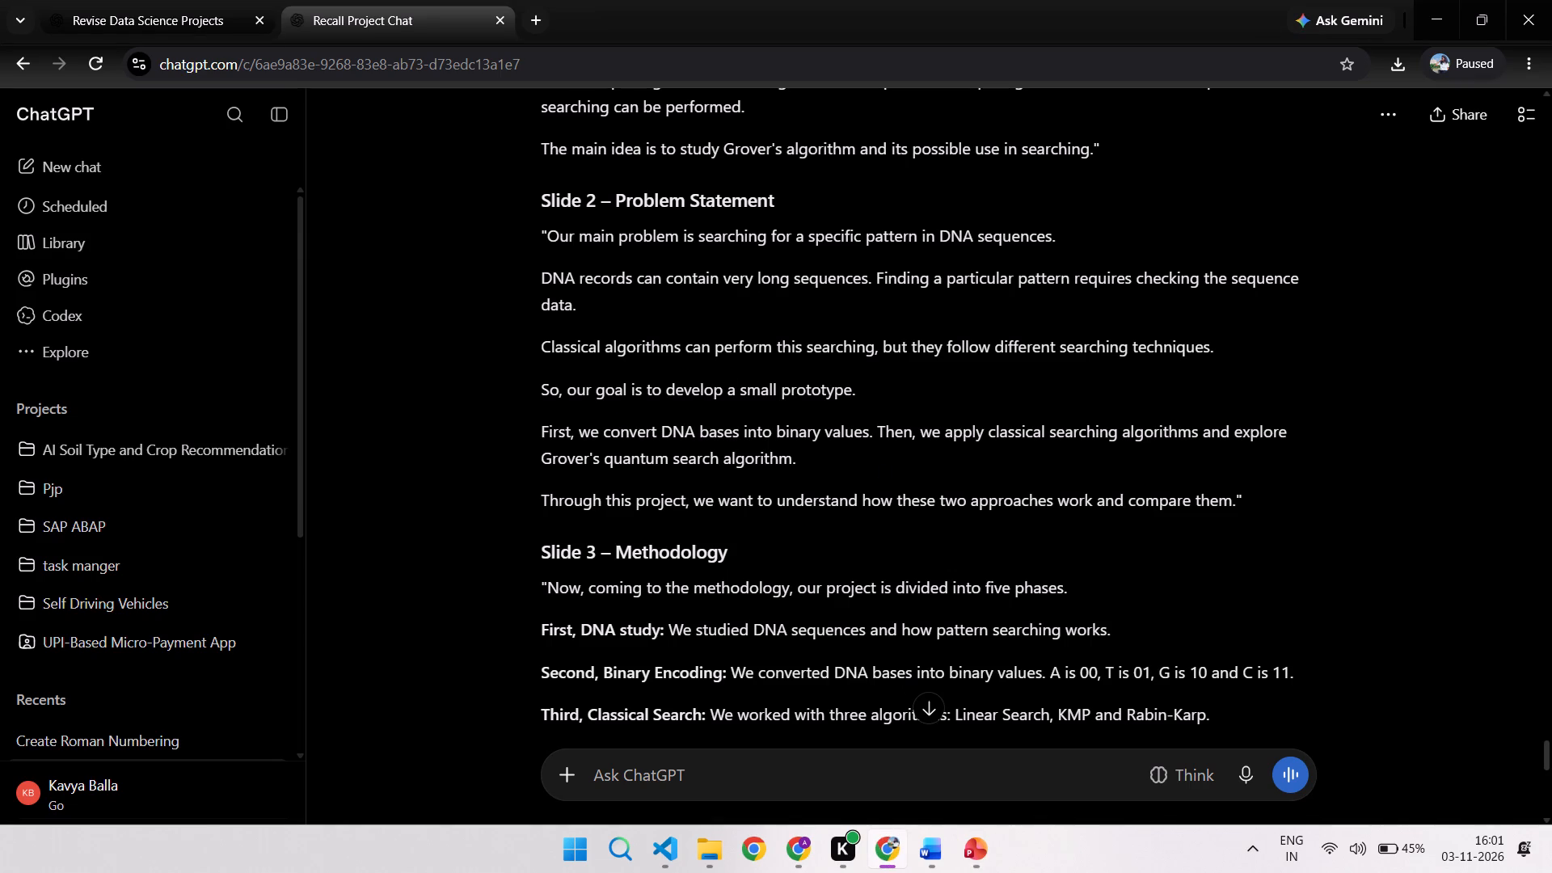
{"action": "scroll", "coordinate": [614, 451], "scroll_direction": "down", "scroll_amount": 1}
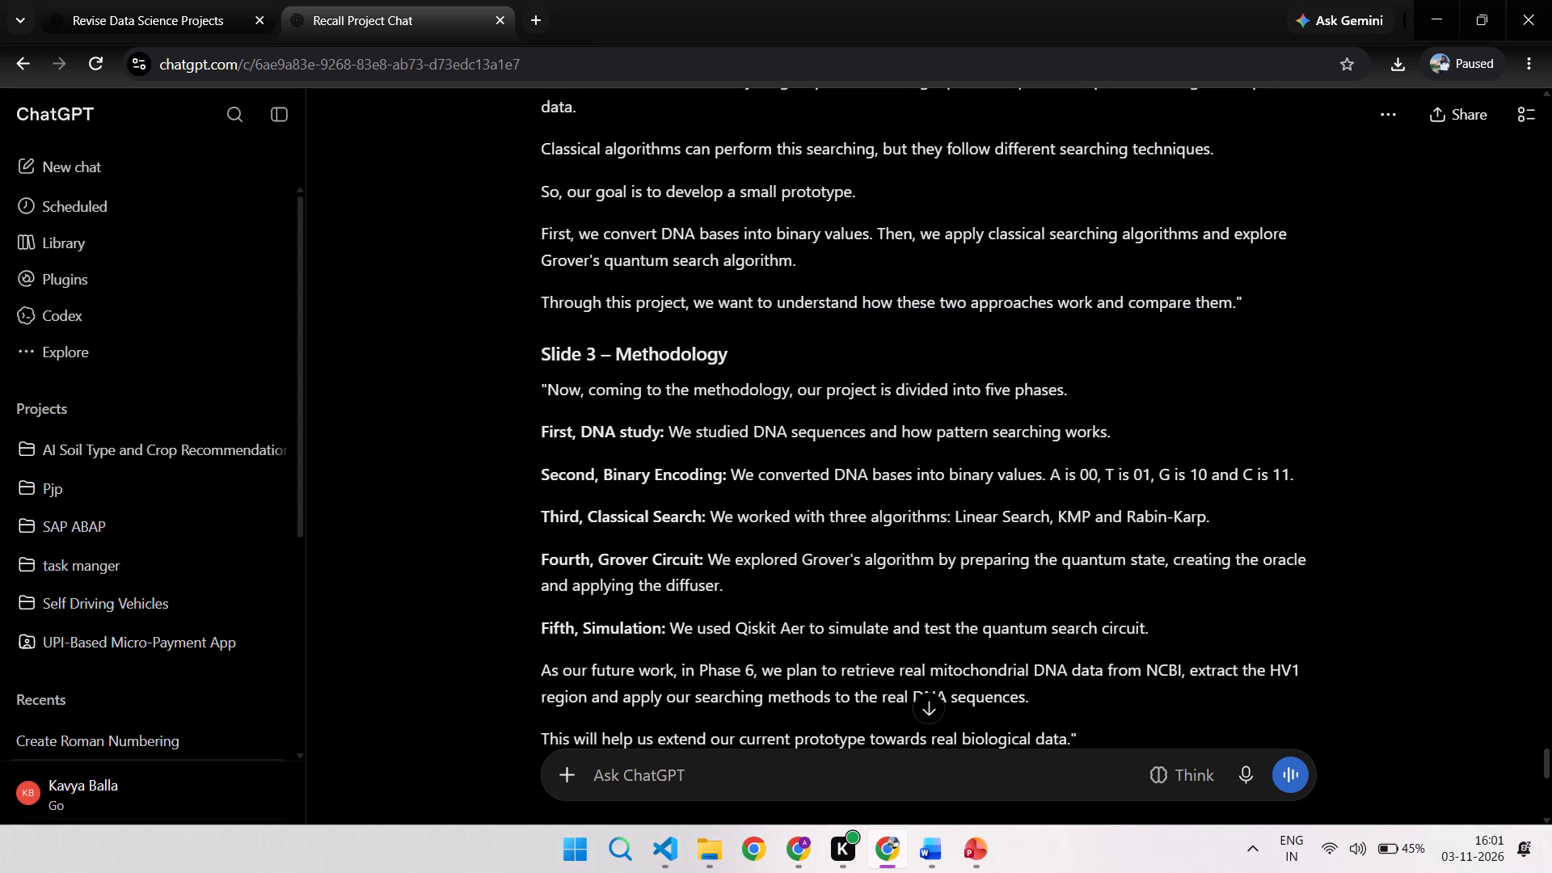
{"action": "left_click", "coordinate": [979, 857]}
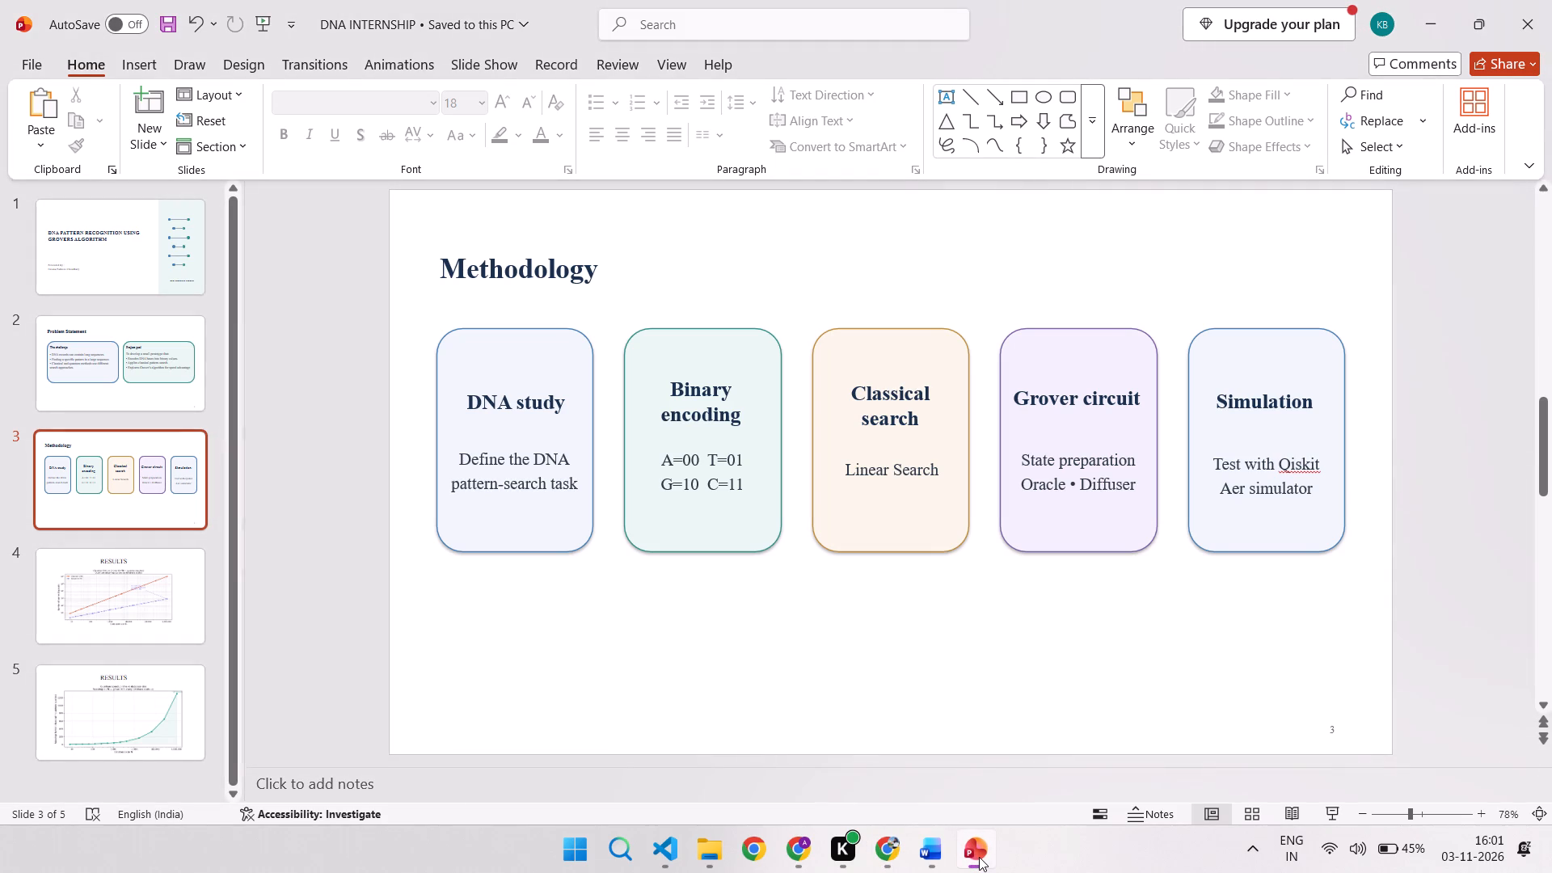
{"action": "left_click", "coordinate": [979, 857]}
{"action": "left_click", "coordinate": [979, 857]}
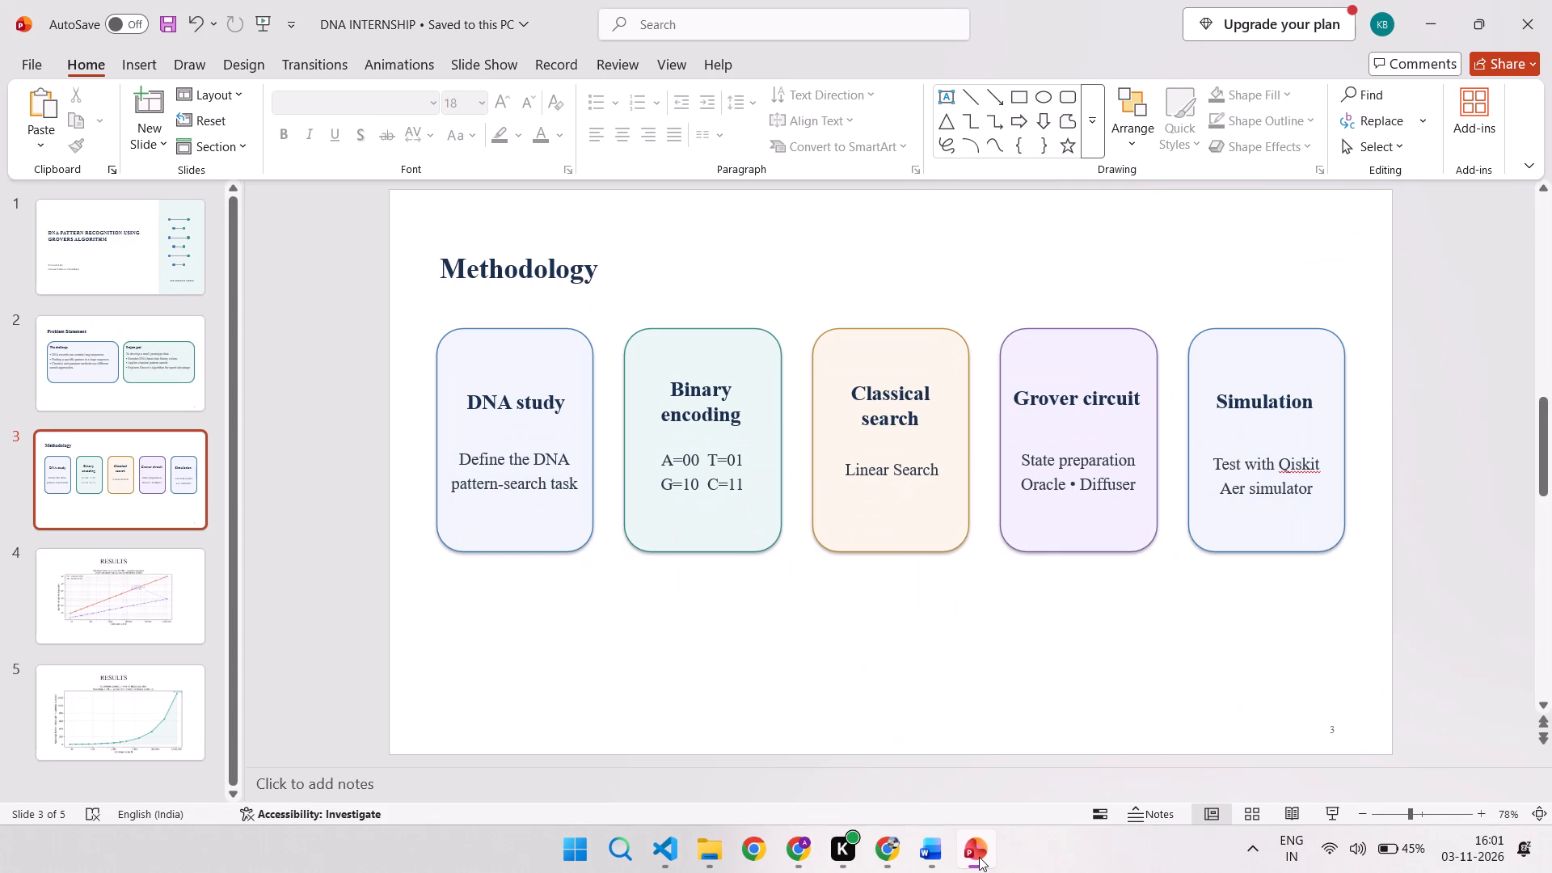
{"action": "left_click", "coordinate": [979, 857]}
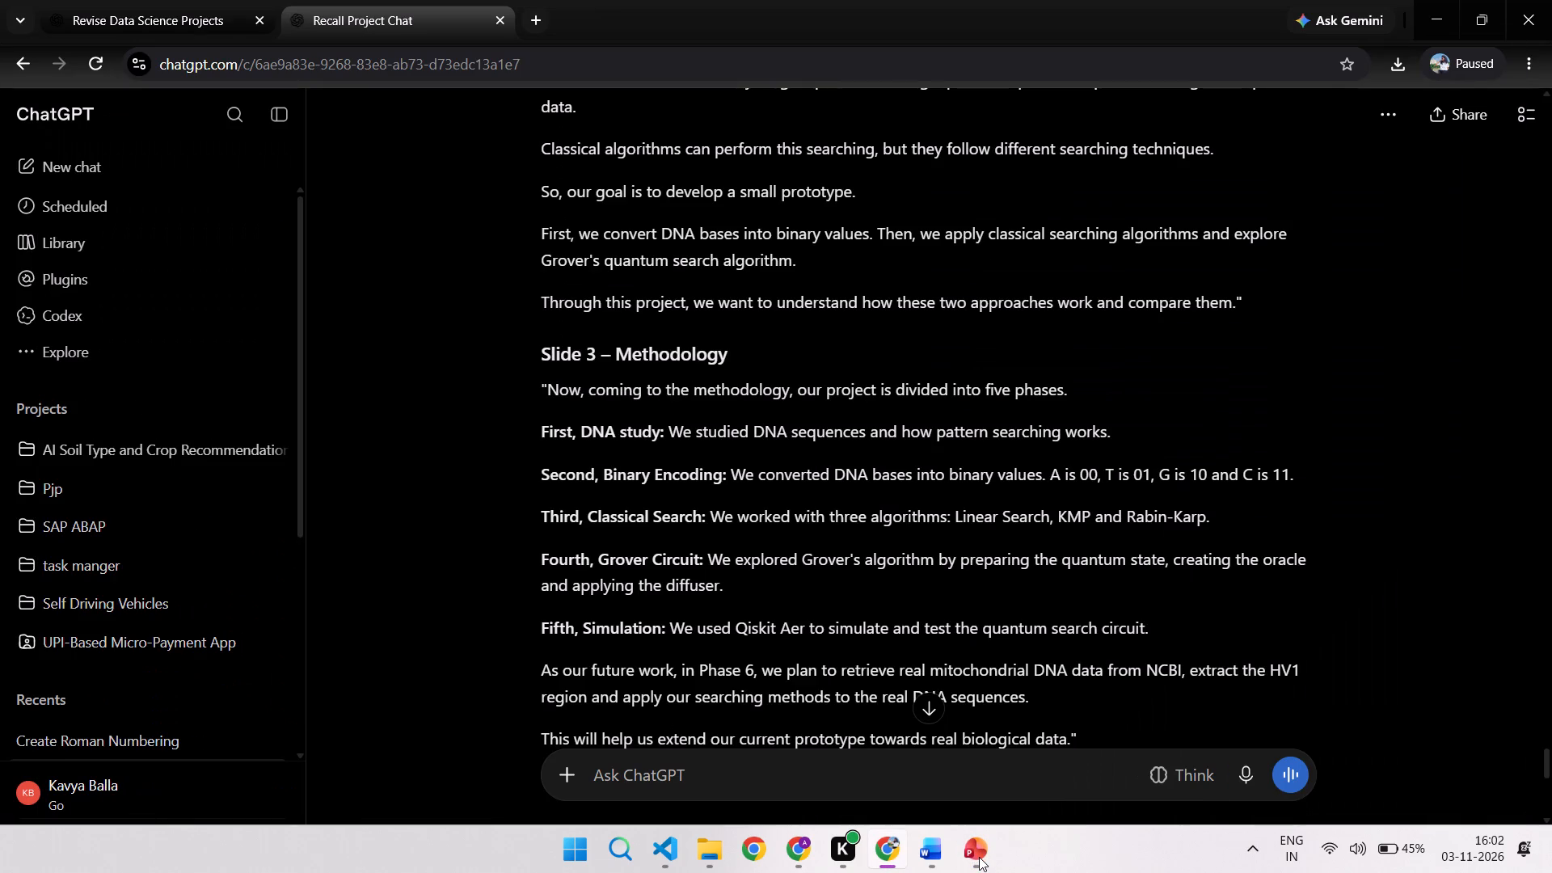
{"action": "left_click", "coordinate": [979, 857]}
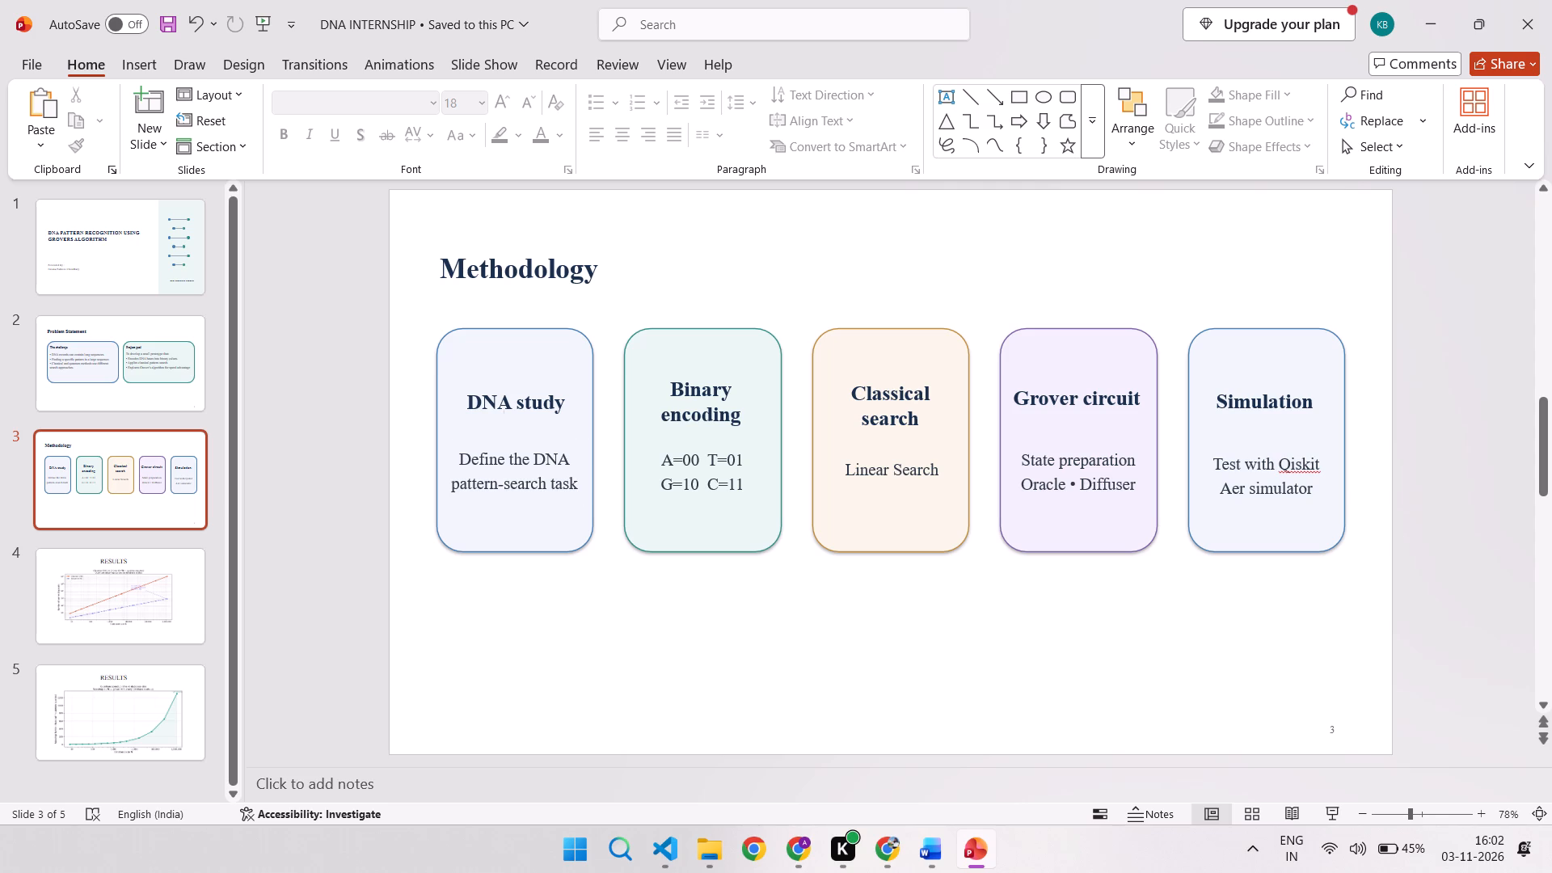
Shorten the DNA study description on the Methodology slide to "Define the DNA pattern".
{"action": "left_click_drag", "start_coordinate": [576, 479], "coordinate": [504, 485]}
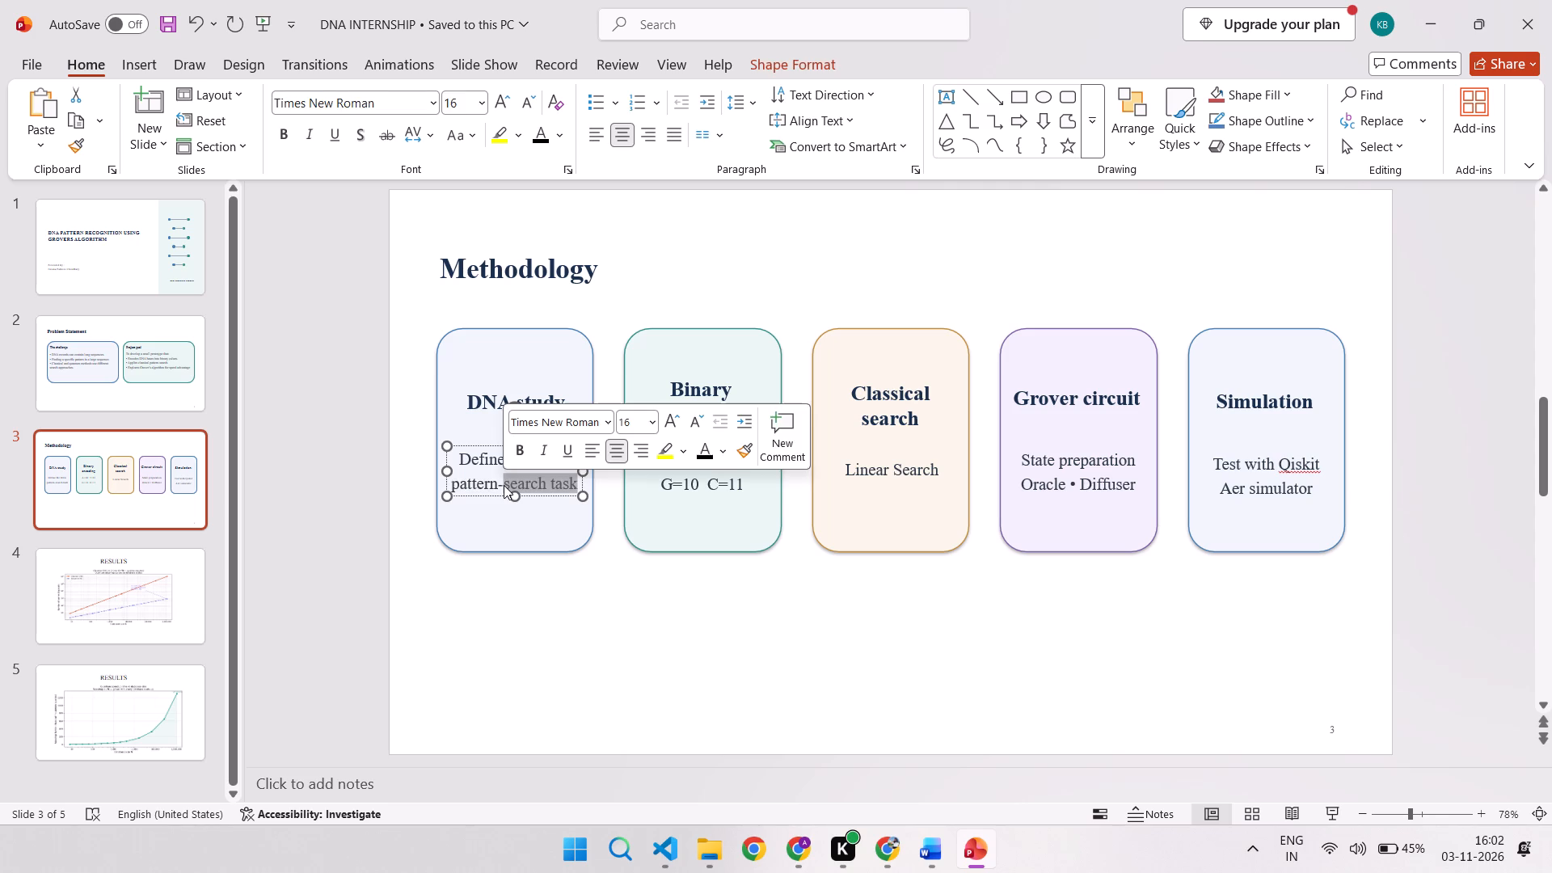
{"action": "key", "text": "BackSpace"}
{"action": "key", "text": "BackSpace"}
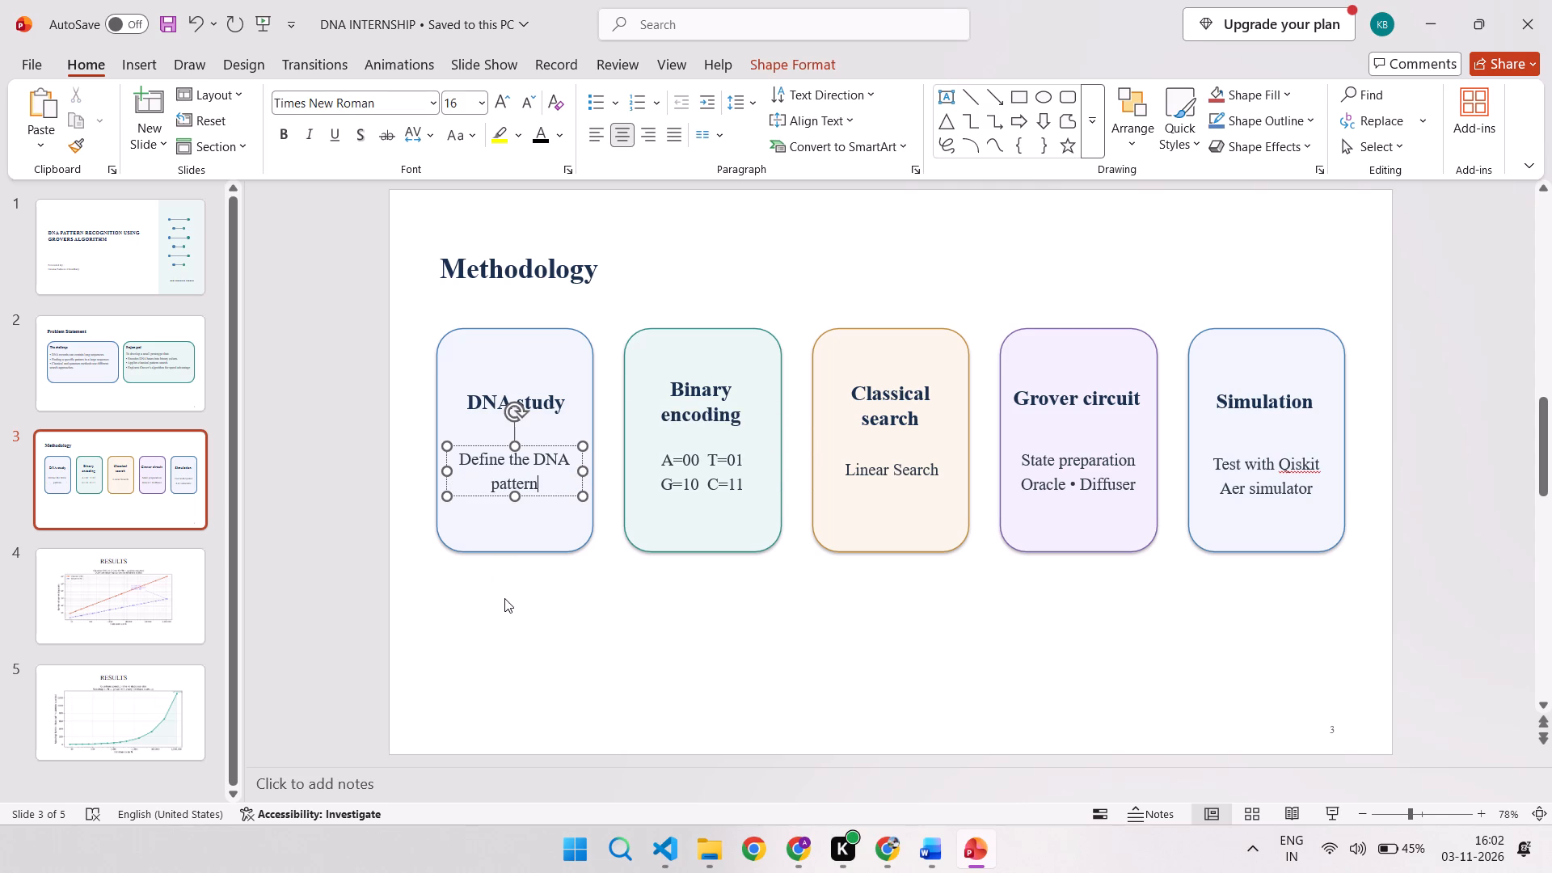
{"action": "left_click", "coordinate": [505, 601]}
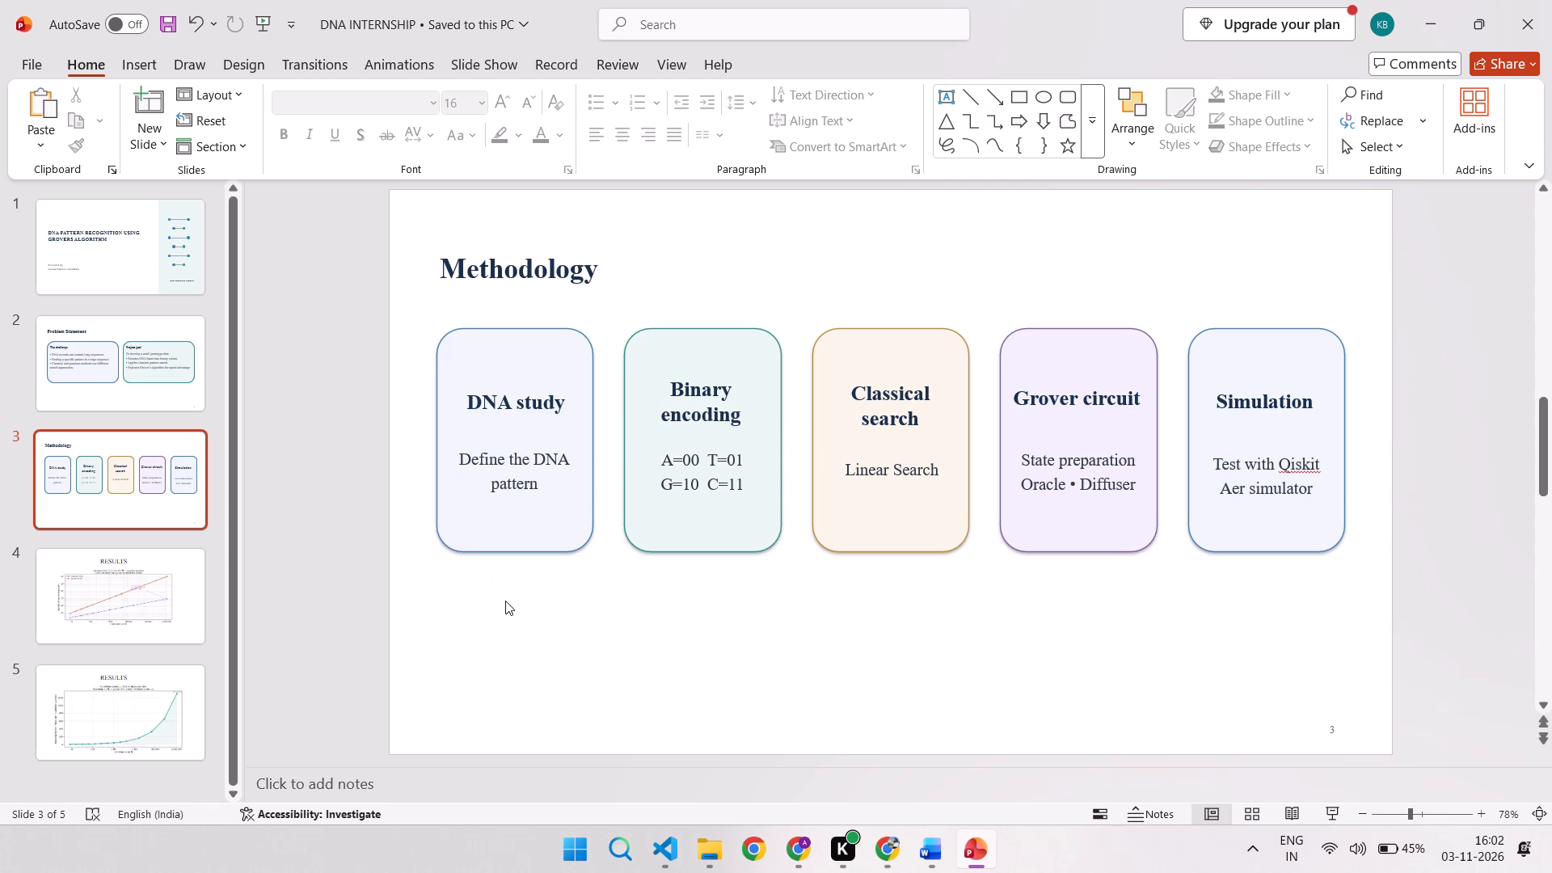
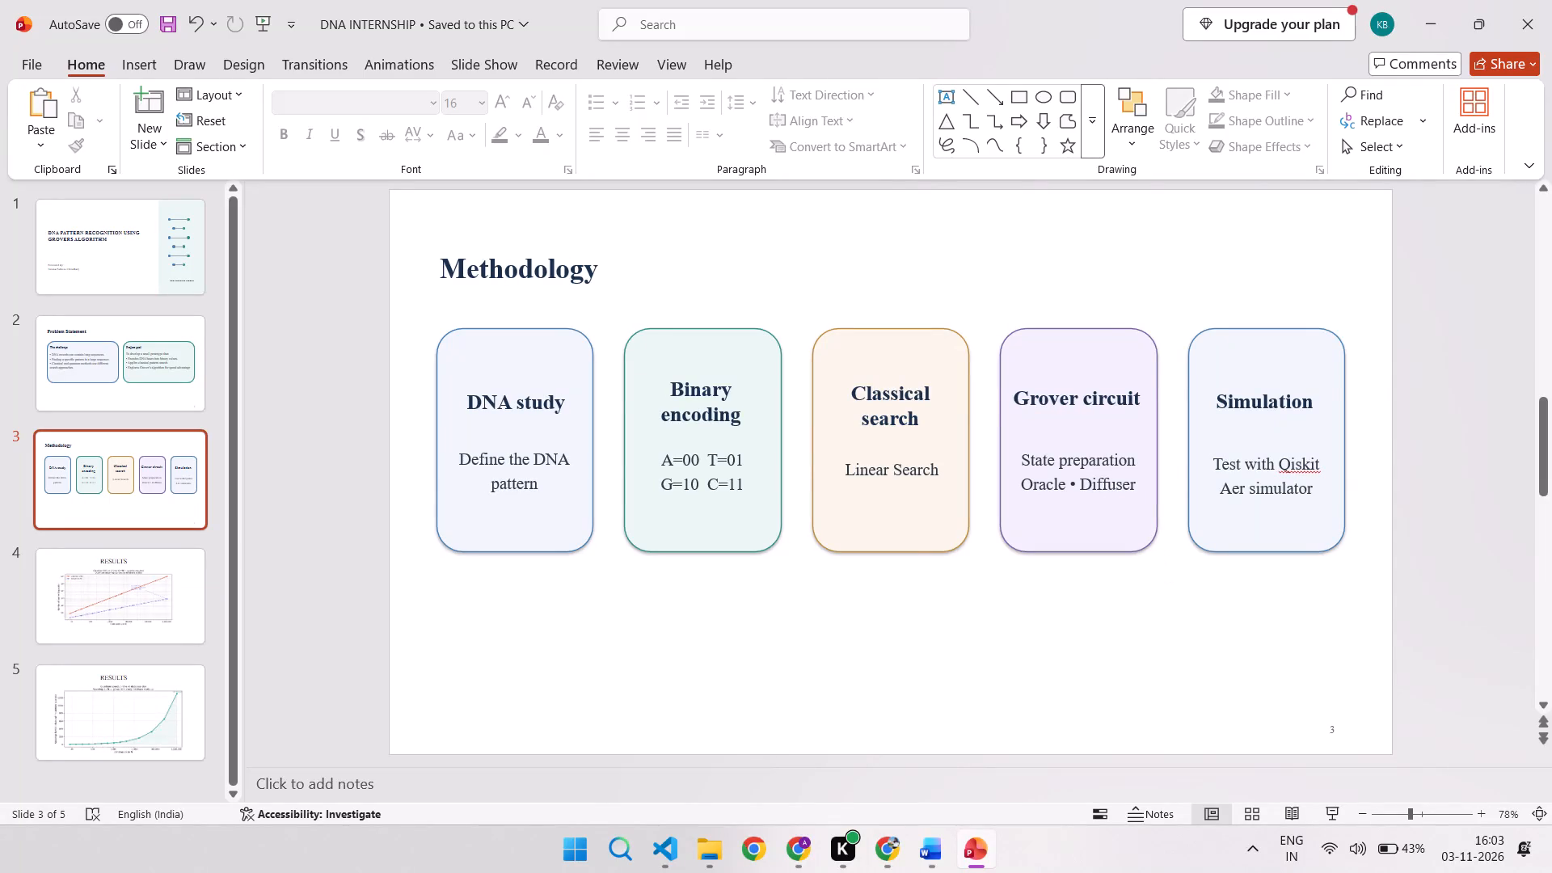
Change the "Grover circuit" heading on the Methodology slide to "Grover search".
{"action": "double_click", "coordinate": [1103, 394]}
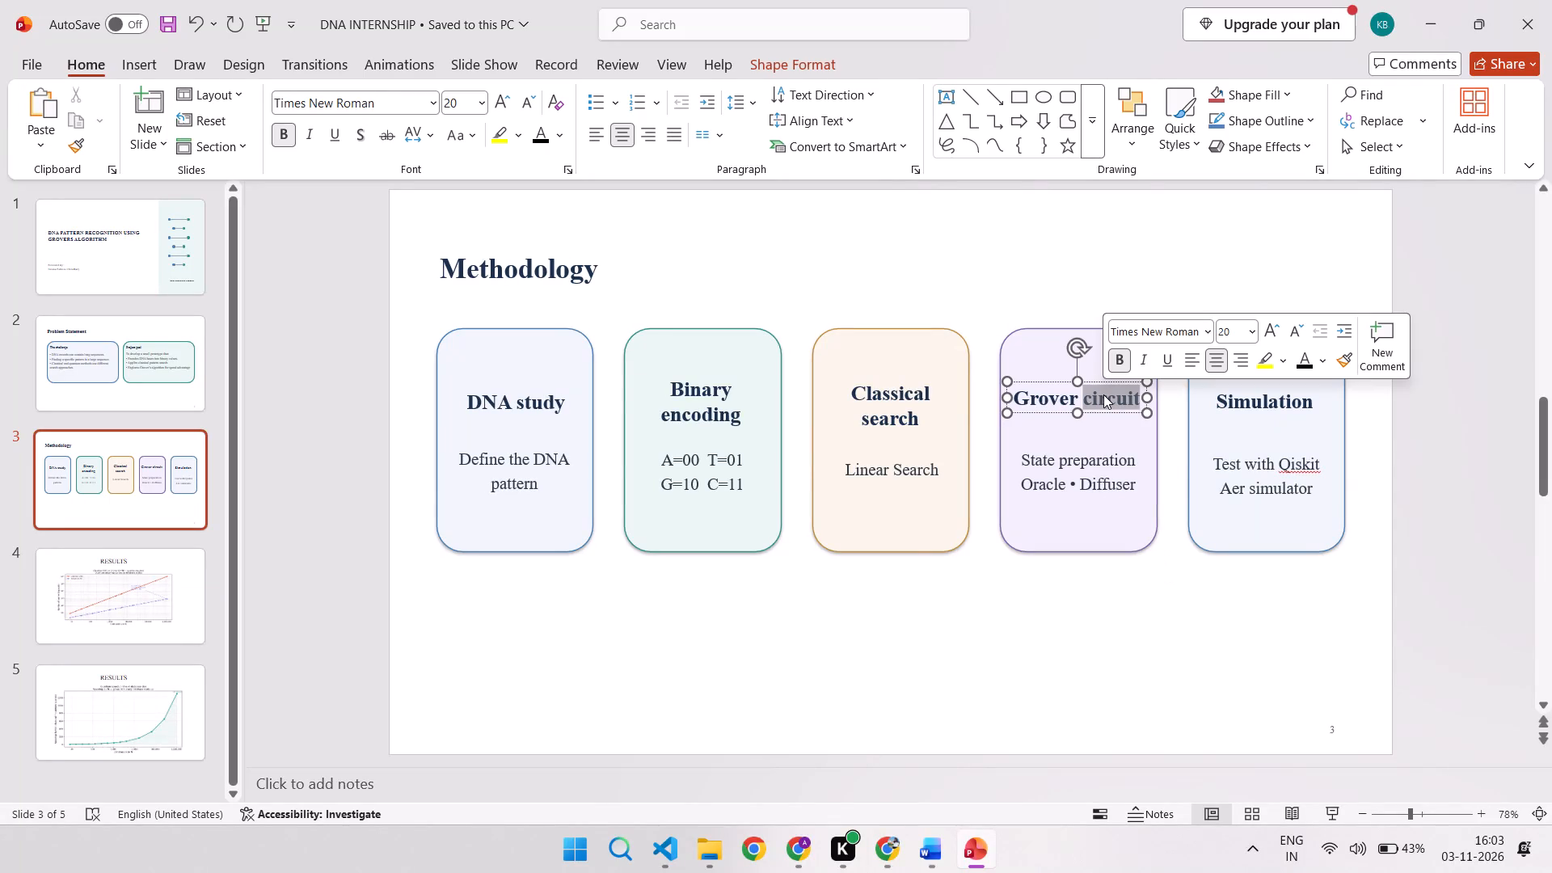
{"action": "type", "text": "search"}
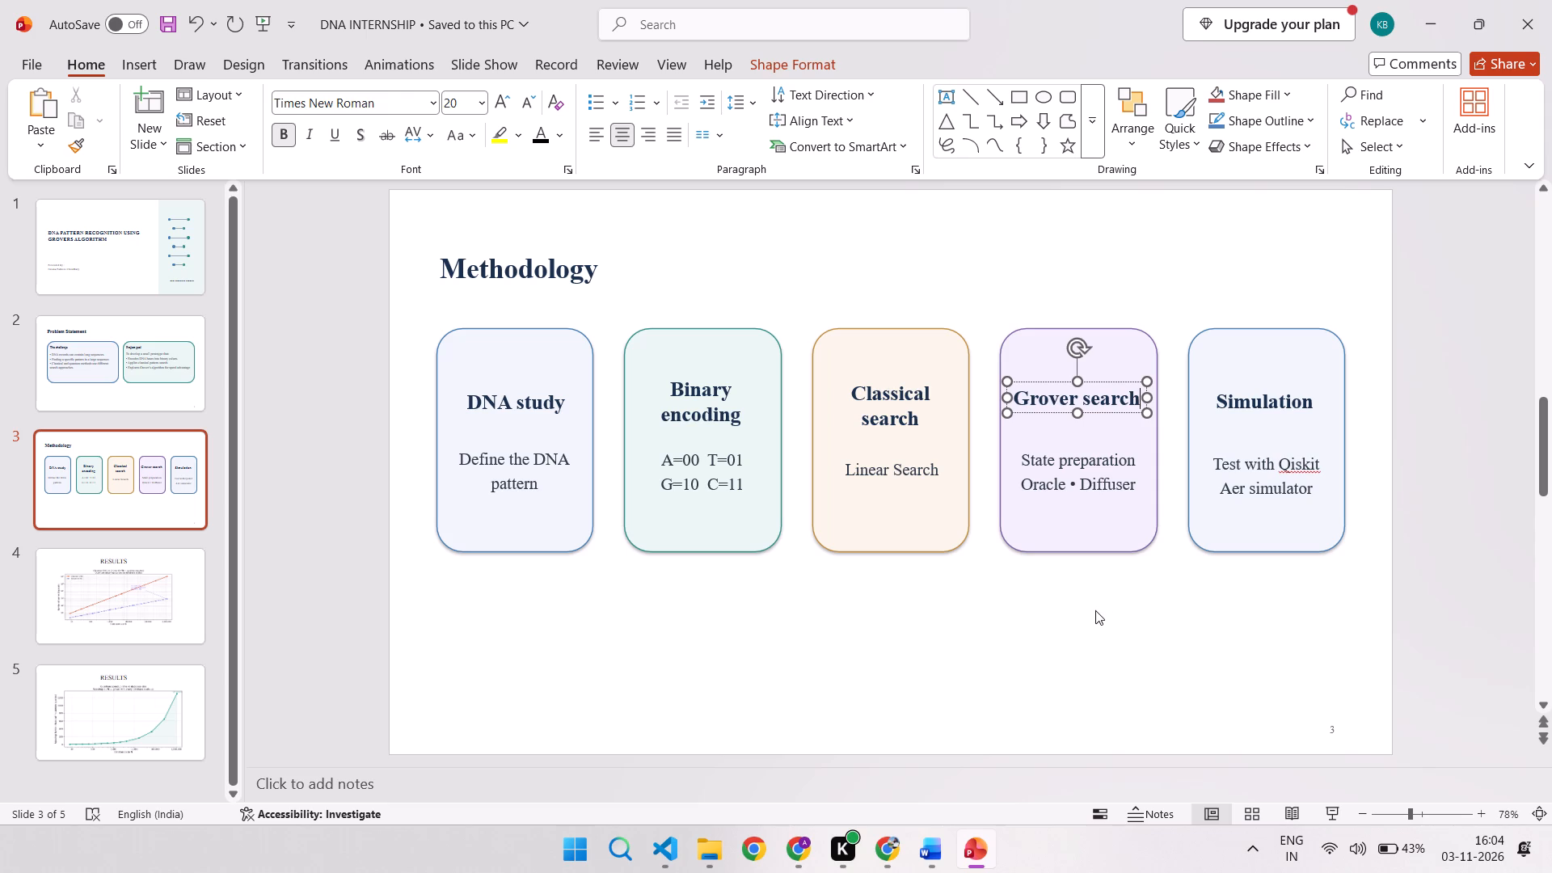
{"action": "left_click", "coordinate": [1095, 610]}
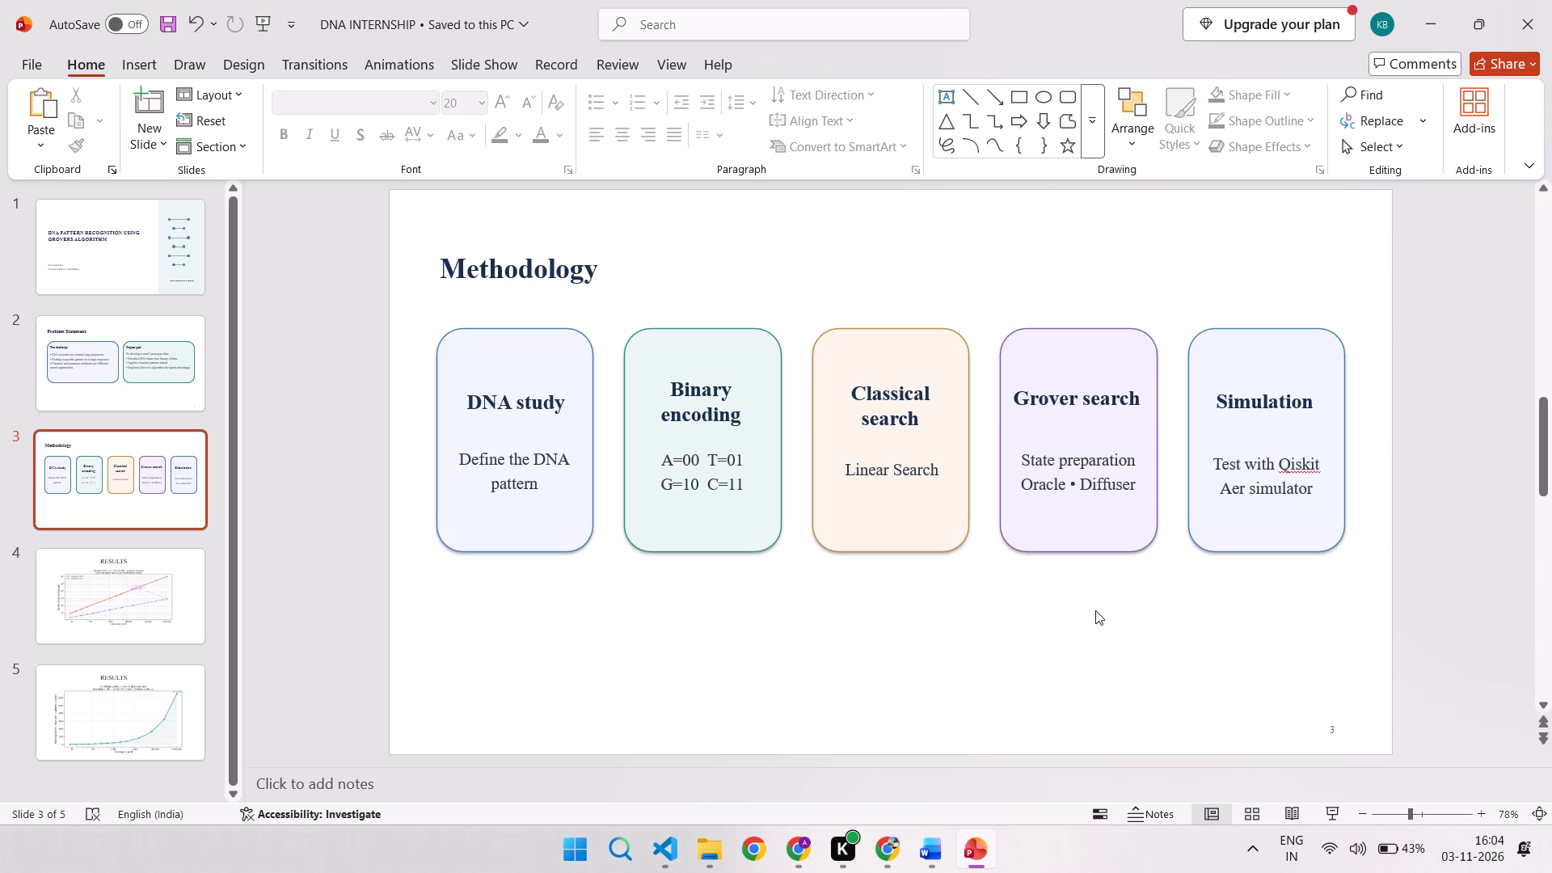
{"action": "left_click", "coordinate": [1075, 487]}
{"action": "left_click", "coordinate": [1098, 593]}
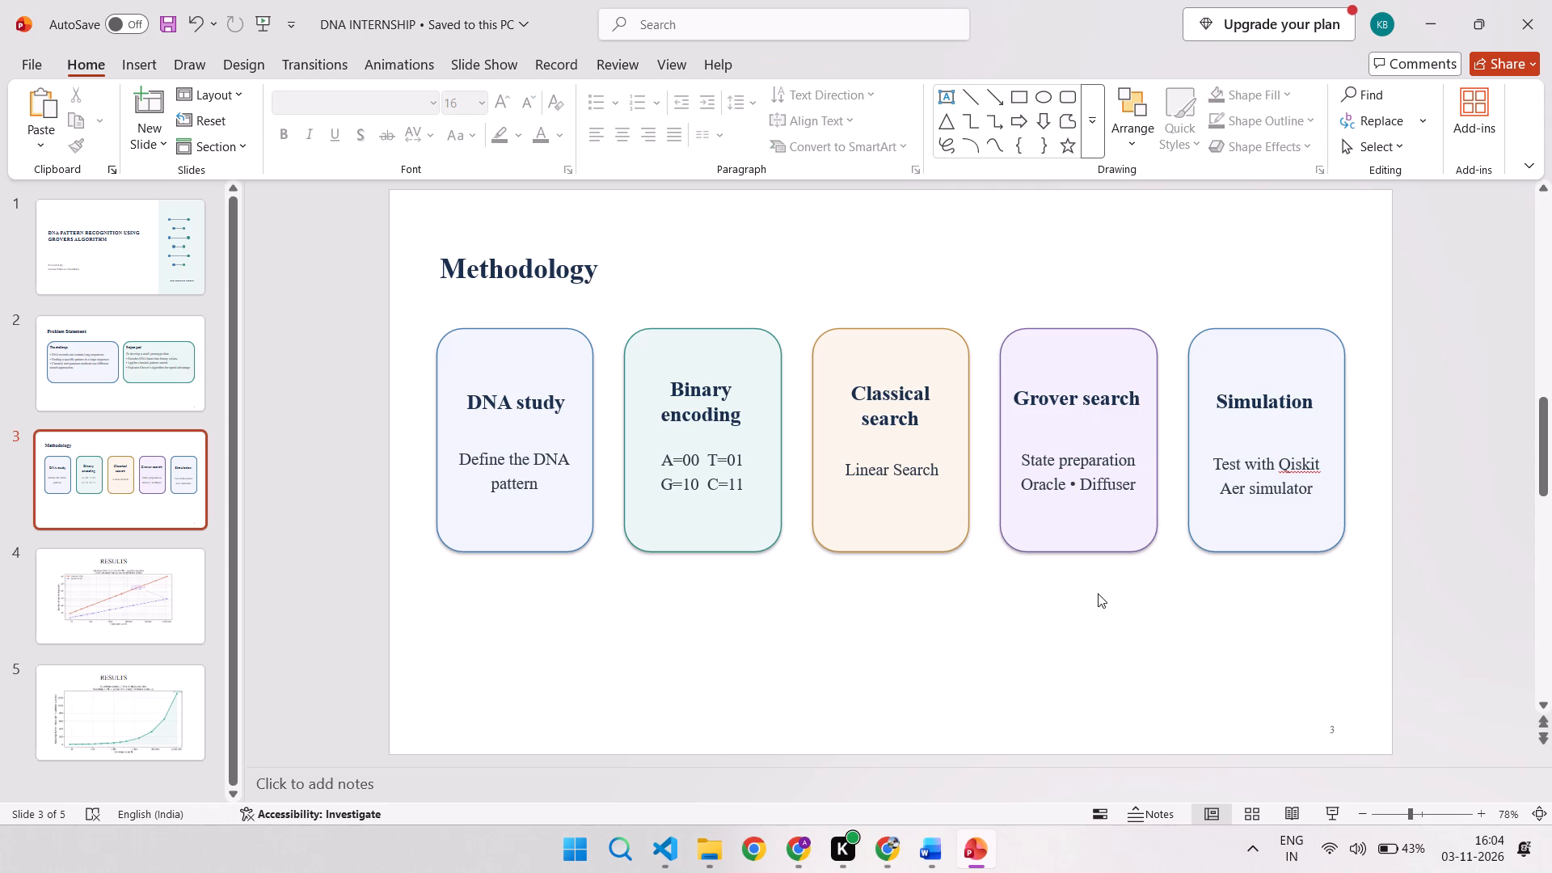
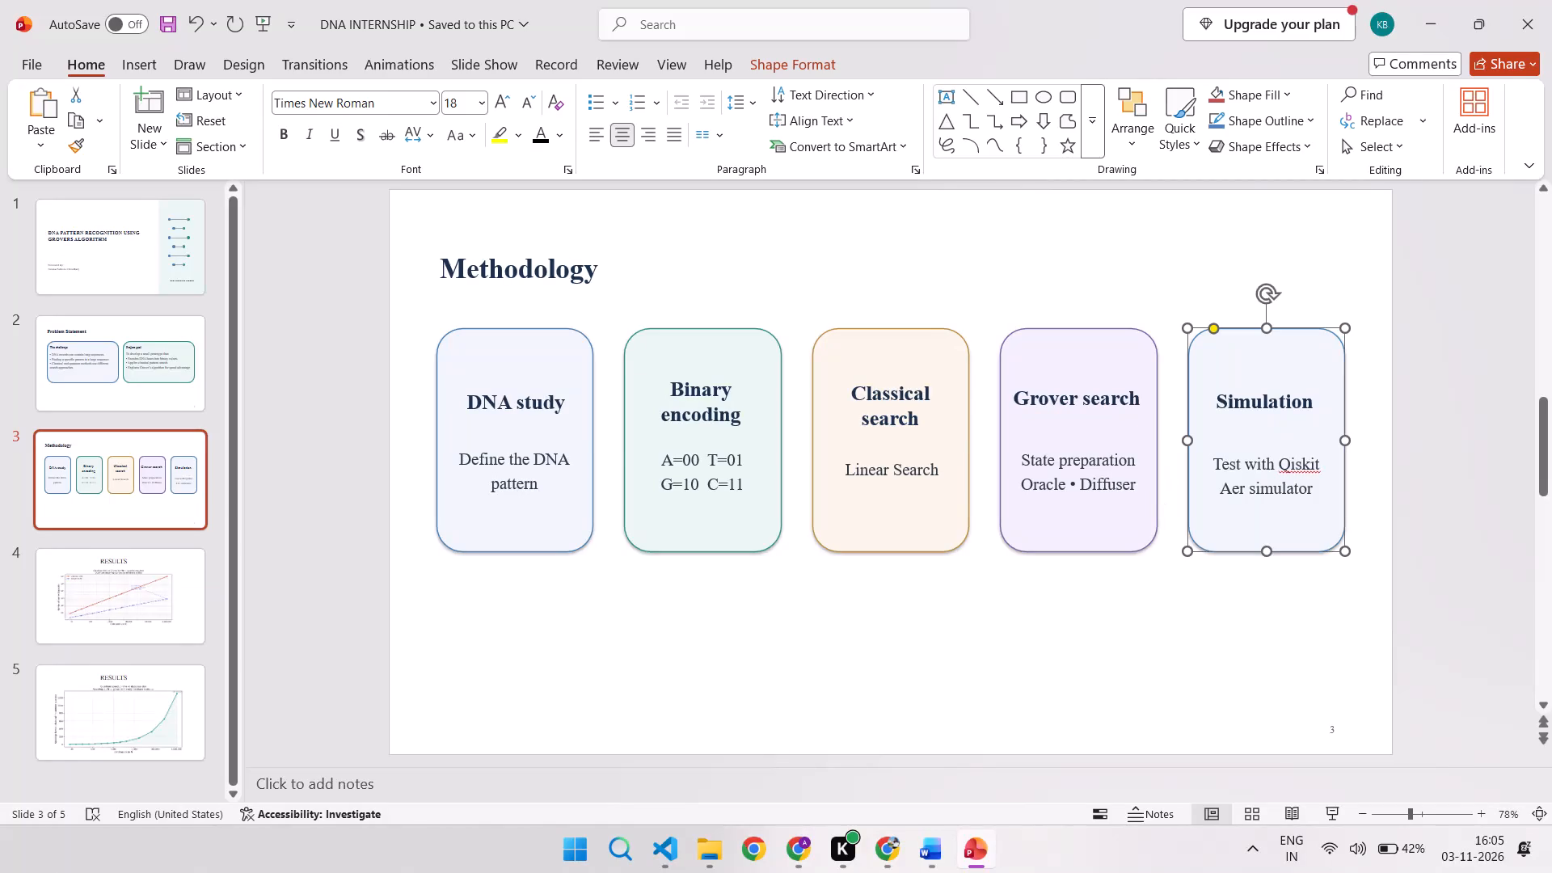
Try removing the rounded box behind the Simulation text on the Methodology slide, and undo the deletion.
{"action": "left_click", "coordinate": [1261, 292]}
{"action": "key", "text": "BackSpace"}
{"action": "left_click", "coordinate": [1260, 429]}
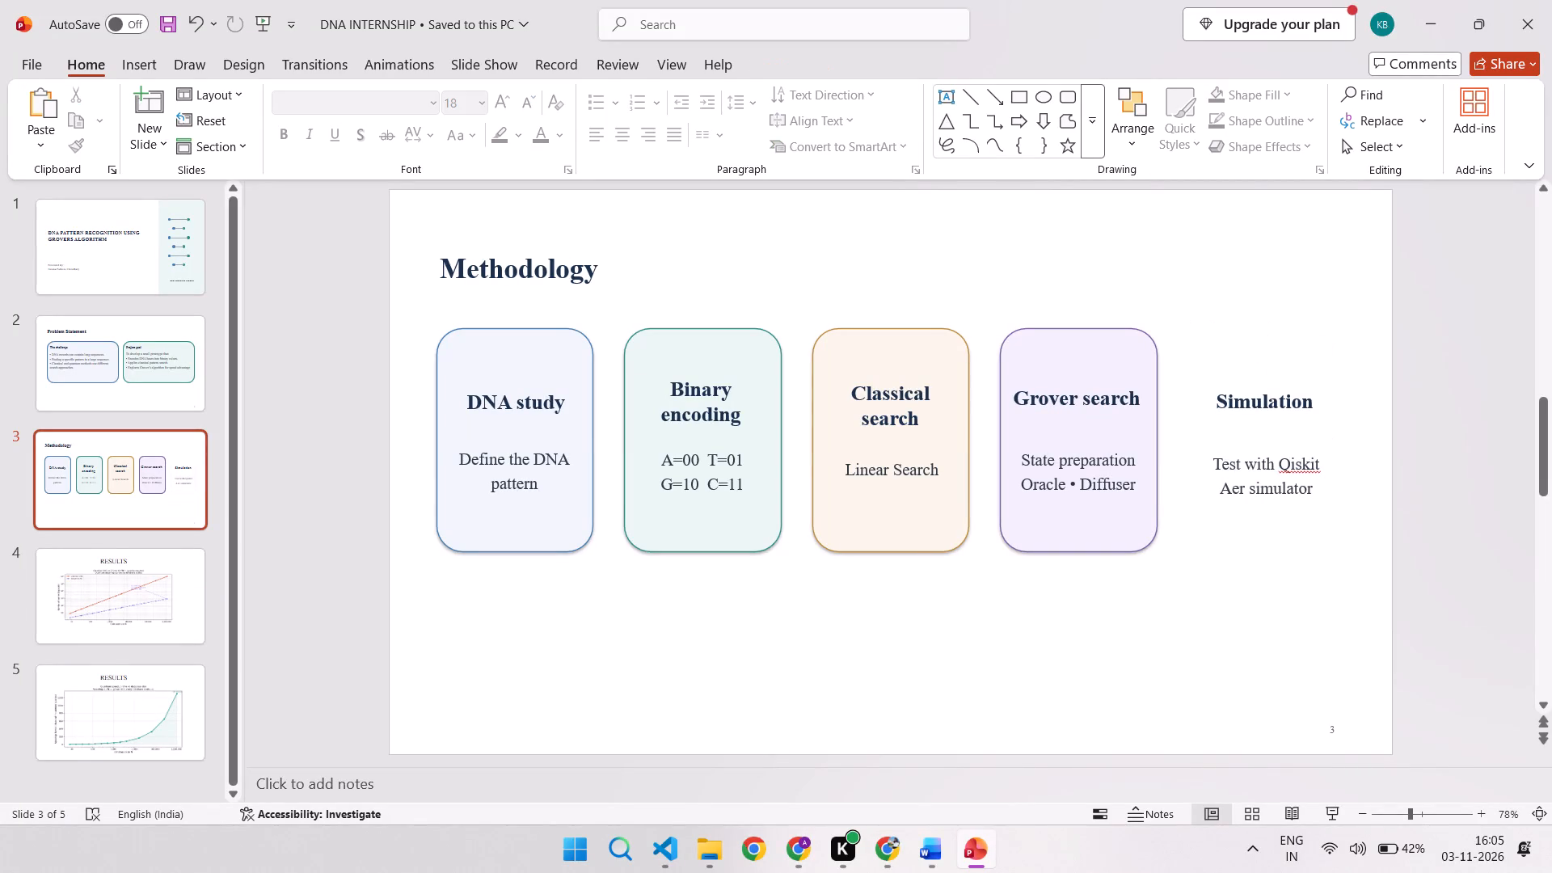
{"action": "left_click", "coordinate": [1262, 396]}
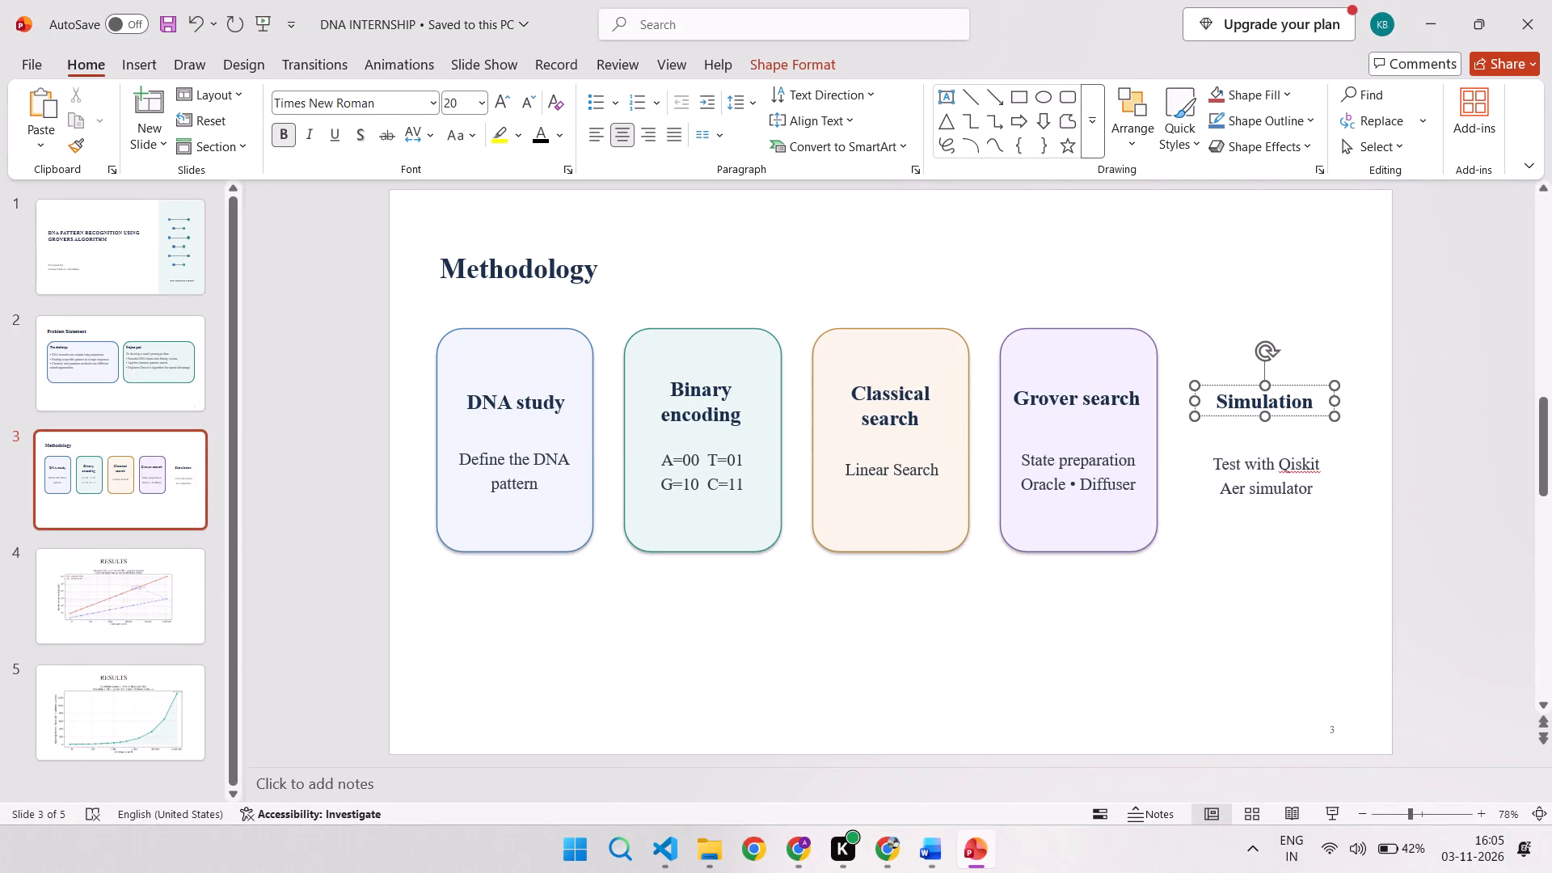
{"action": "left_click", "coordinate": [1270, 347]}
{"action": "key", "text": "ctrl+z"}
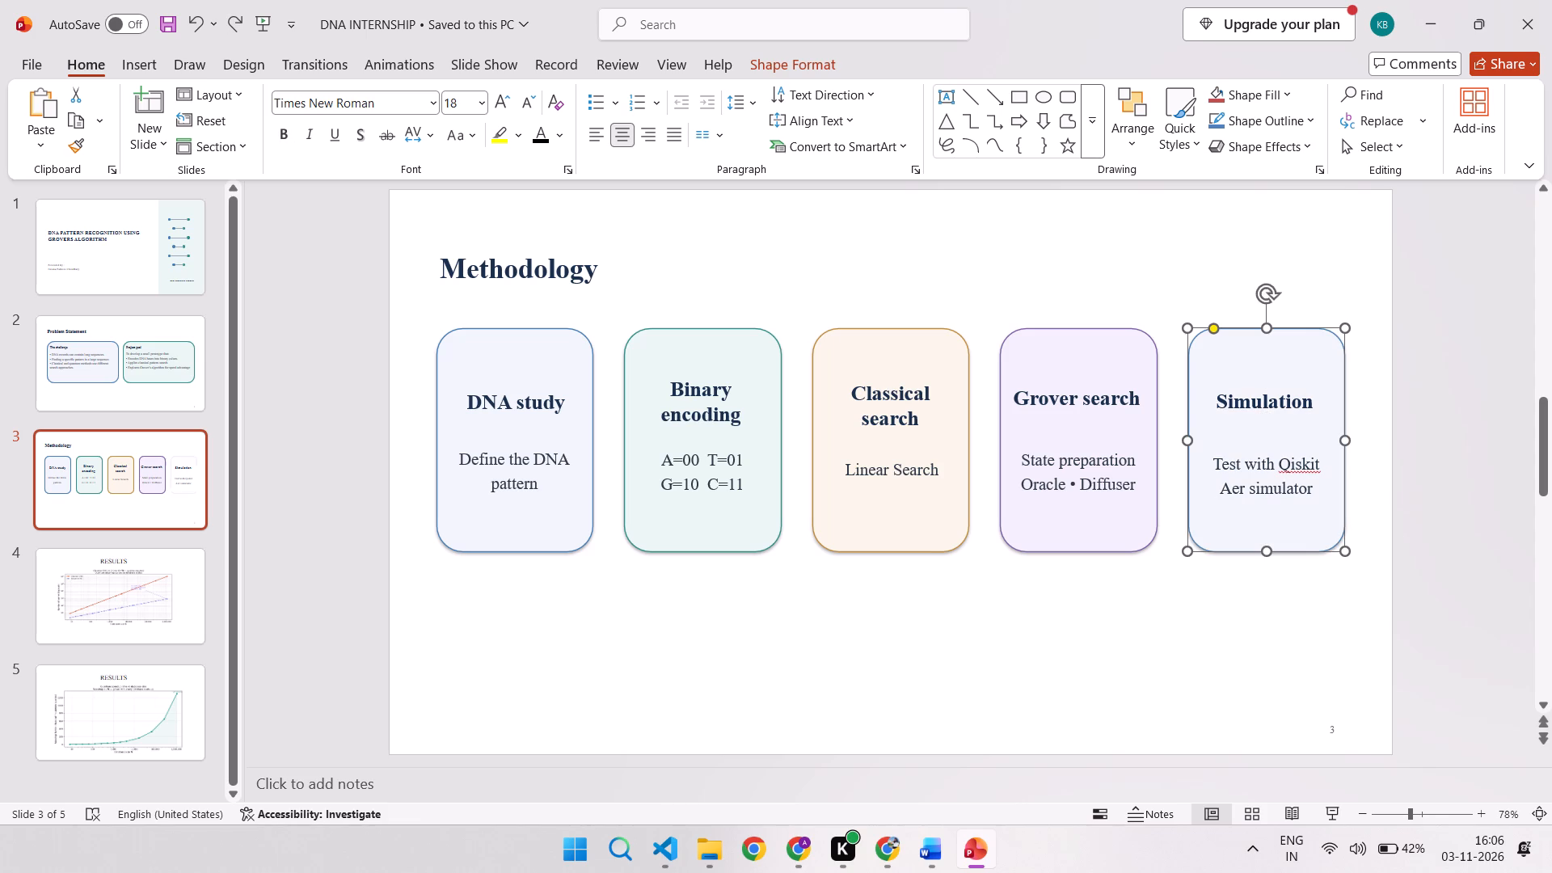
Shorten the description in the Methodology slide's Simulation card to "Test with Qiskit" by removing "Aer simulator".
{"action": "triple_click", "coordinate": [1236, 406]}
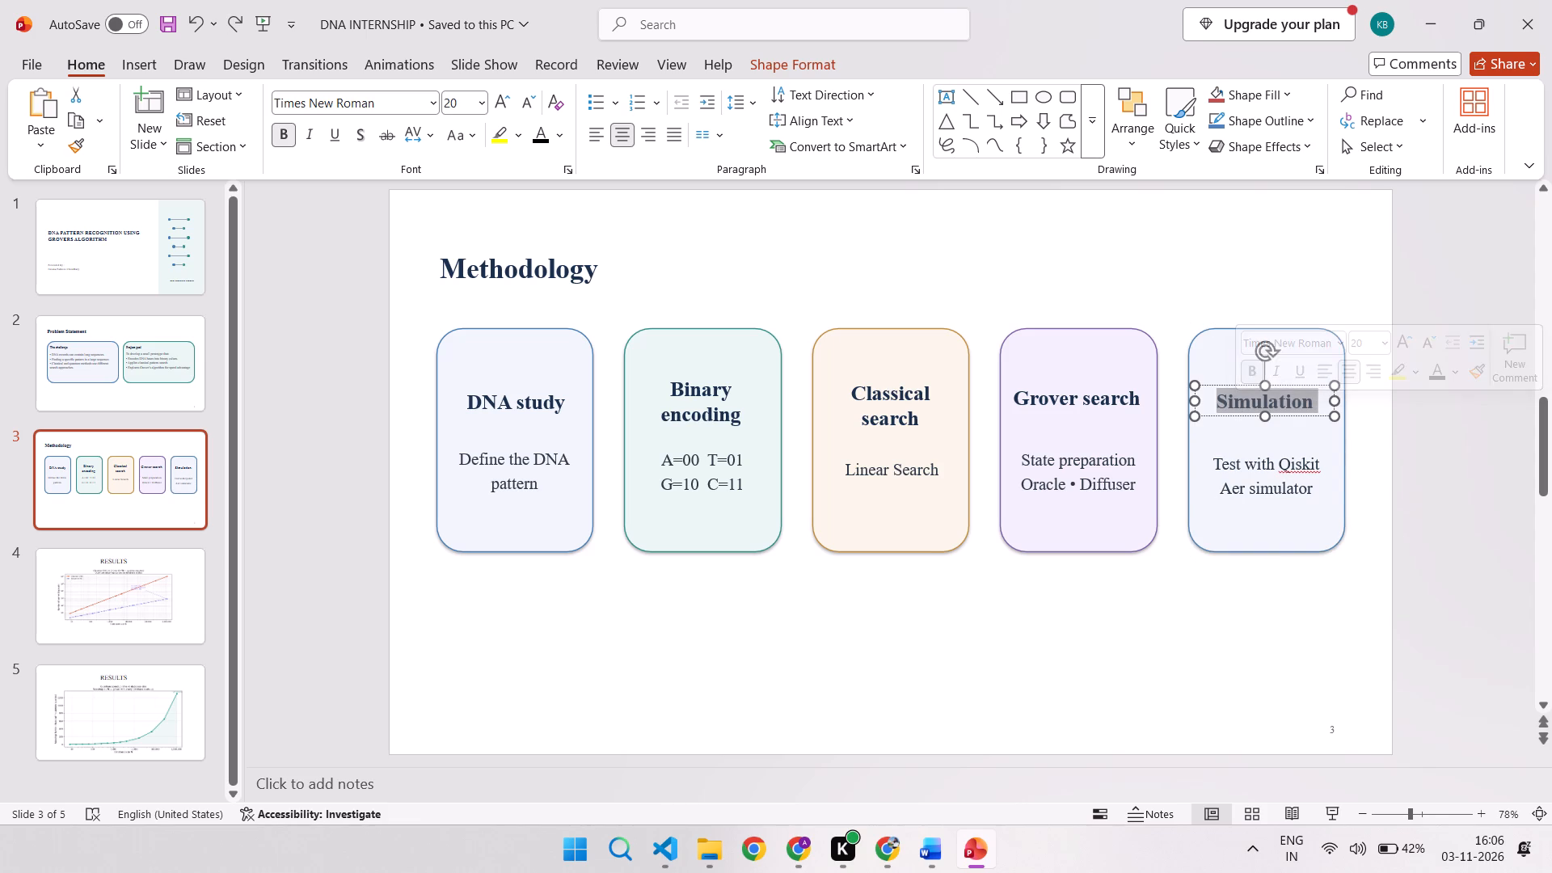
{"action": "left_click", "coordinate": [1246, 457]}
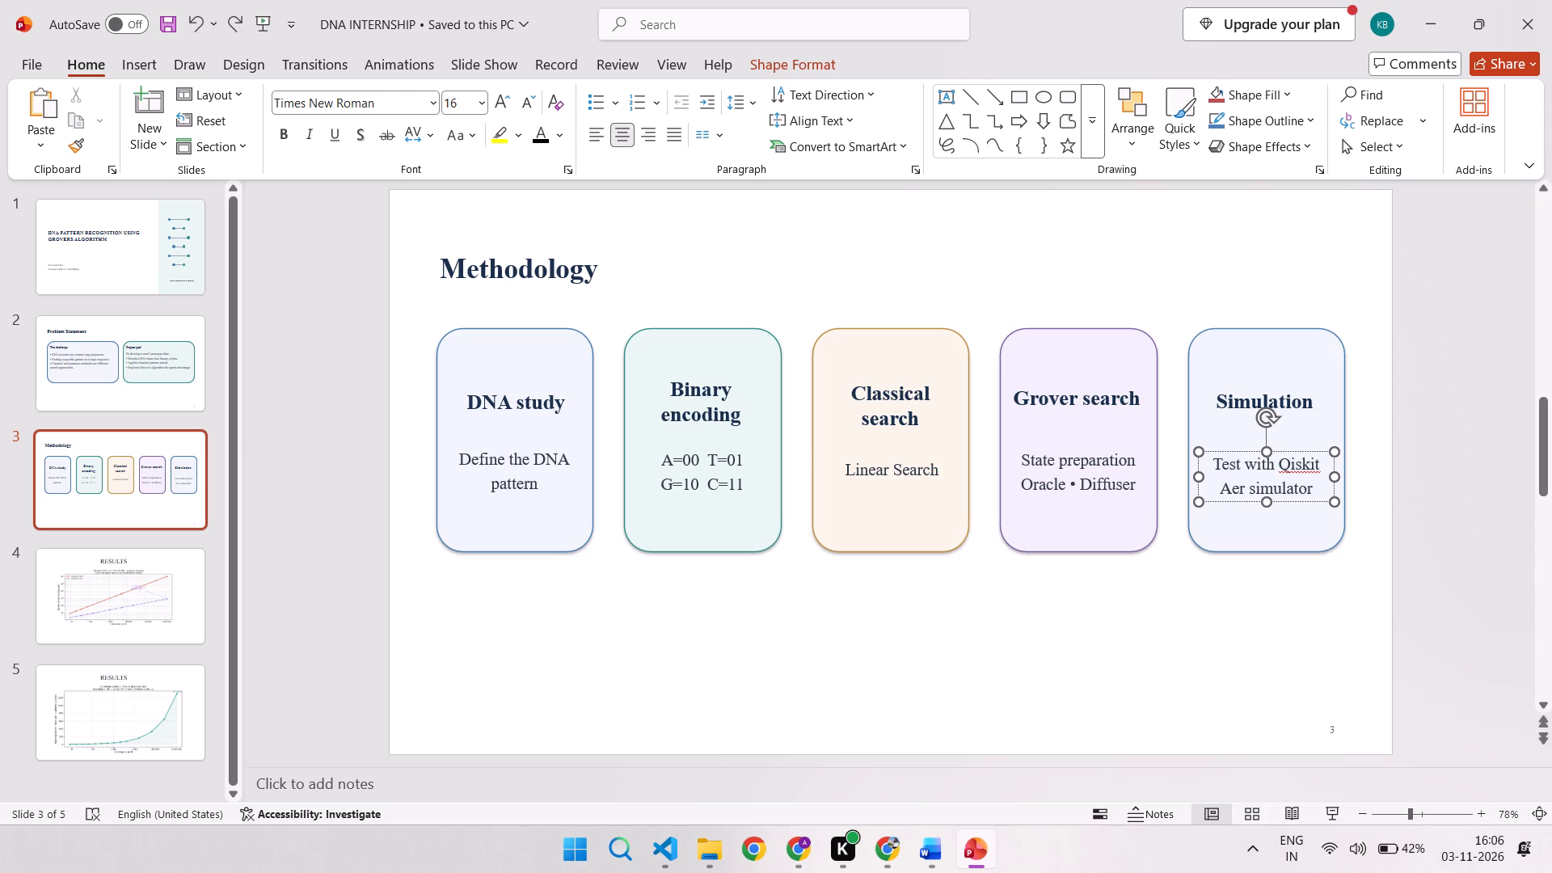
{"action": "left_click", "coordinate": [1250, 645]}
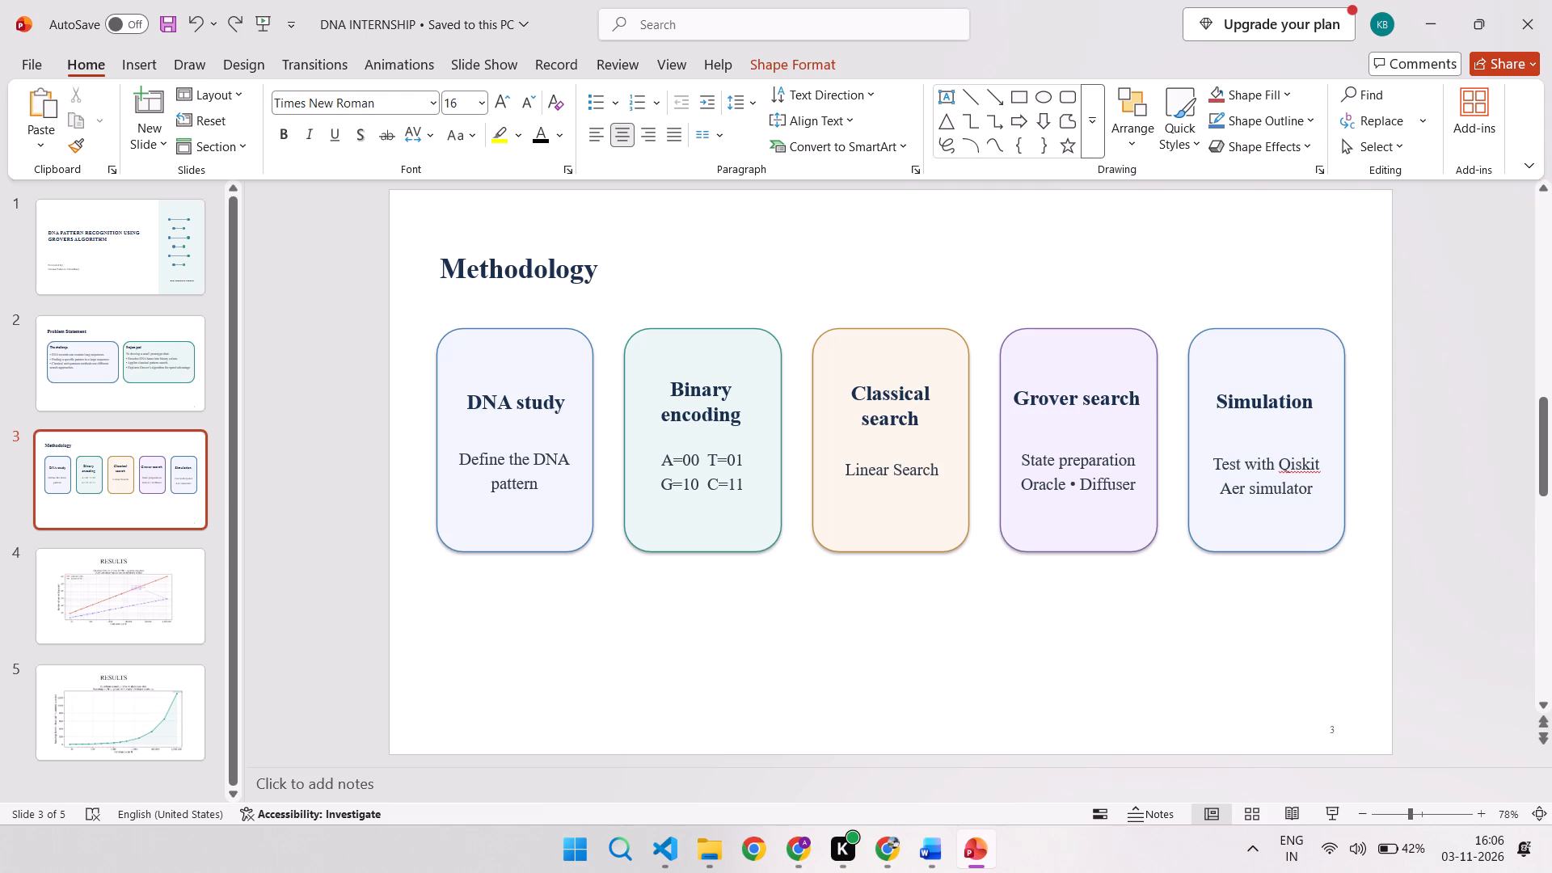
{"action": "double_click", "coordinate": [1292, 485]}
{"action": "double_click", "coordinate": [1292, 485]}
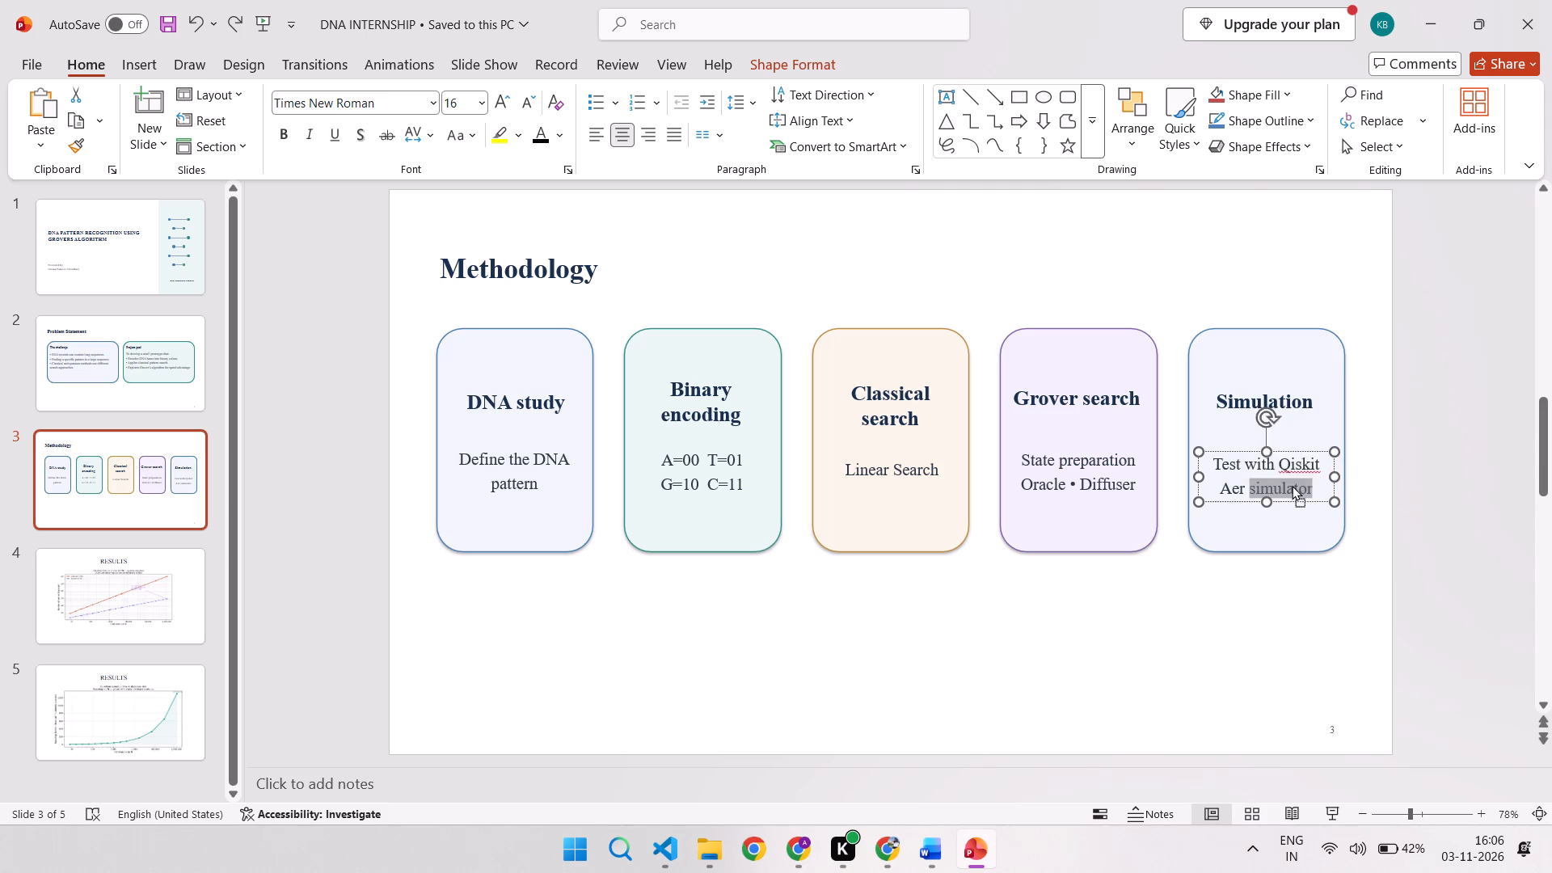
{"action": "triple_click", "coordinate": [1292, 485]}
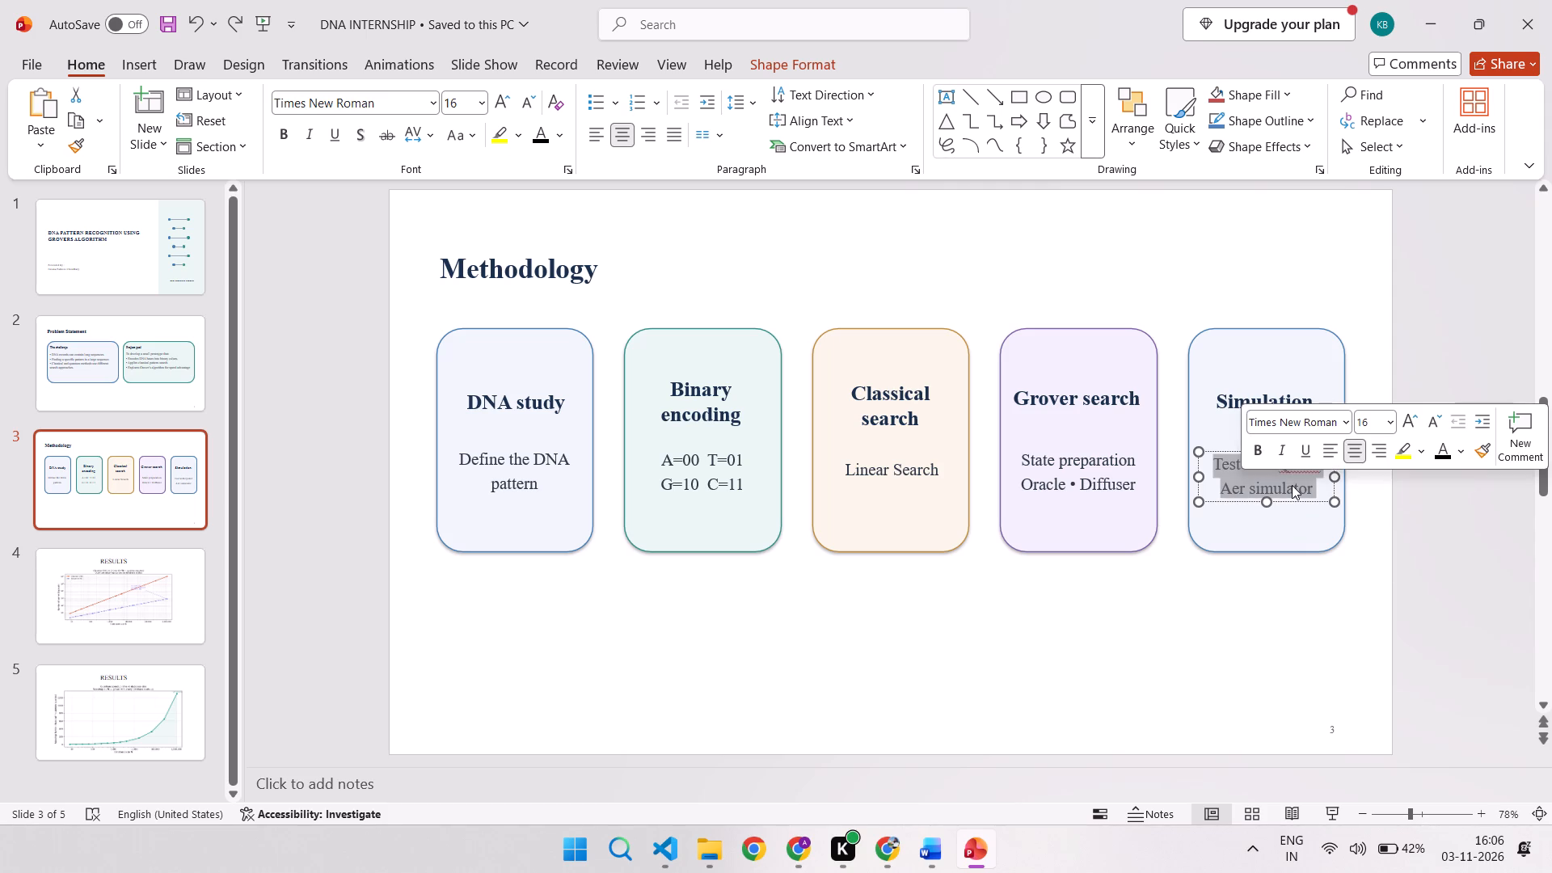
{"action": "left_click", "coordinate": [1292, 485]}
{"action": "key", "text": "Delete"}
{"action": "key", "text": "Delete"}
{"action": "key", "text": "Delete"}
{"action": "key", "text": "Delete"}
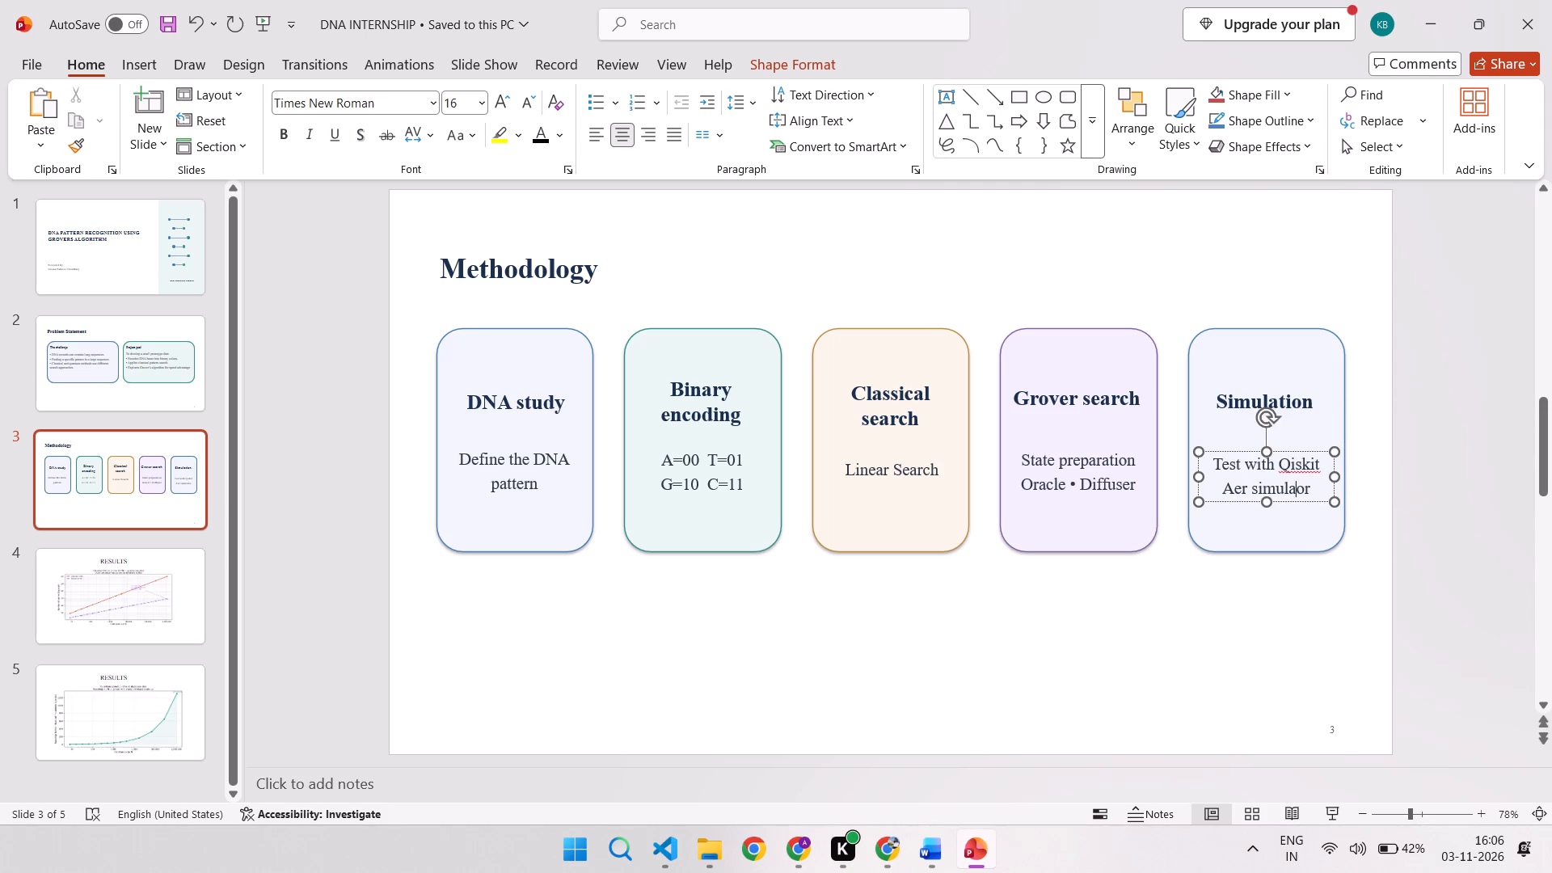
{"action": "key", "text": "Delete"}
{"action": "double_click", "coordinate": [1258, 488]}
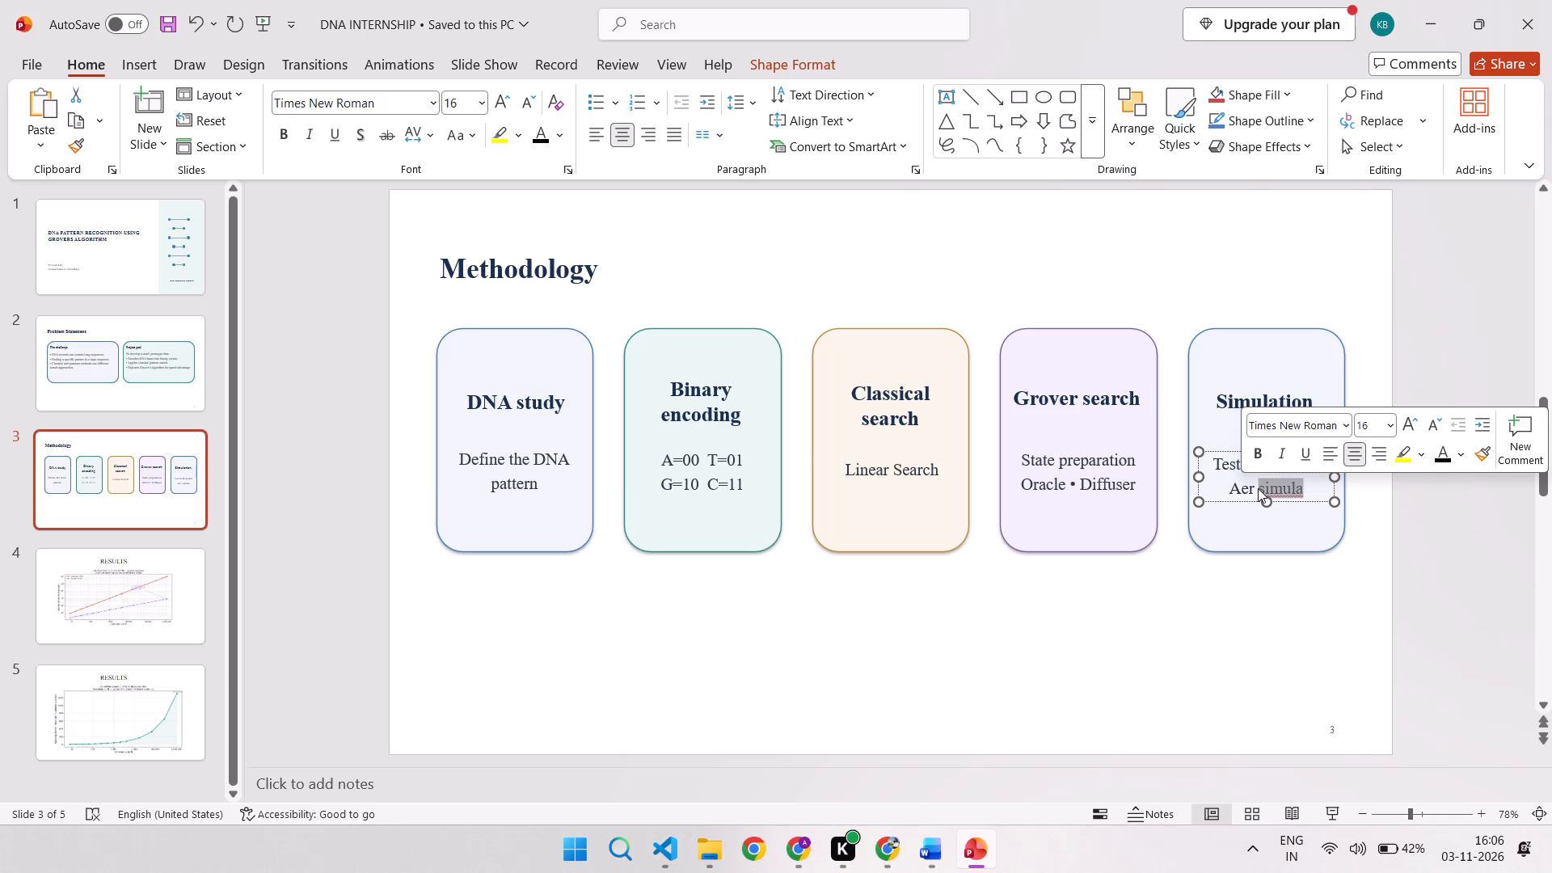
{"action": "key", "text": "BackSpace"}
{"action": "key", "text": "BackSpace"}
{"action": "key", "text": "BackSpace"}
{"action": "key", "text": "BackSpace"}
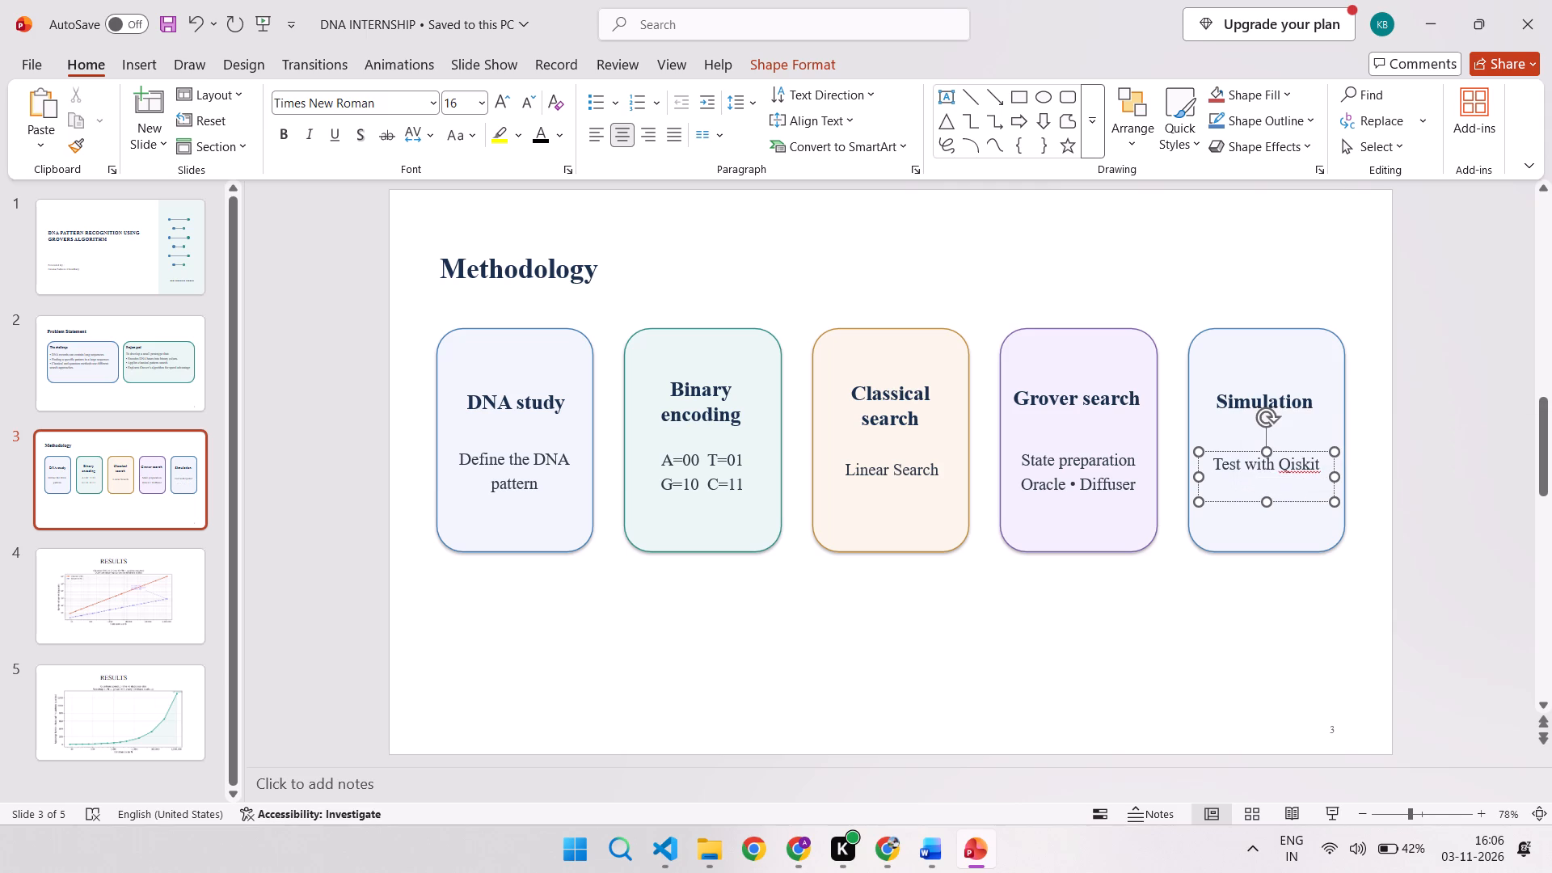
{"action": "left_click", "coordinate": [1268, 598]}
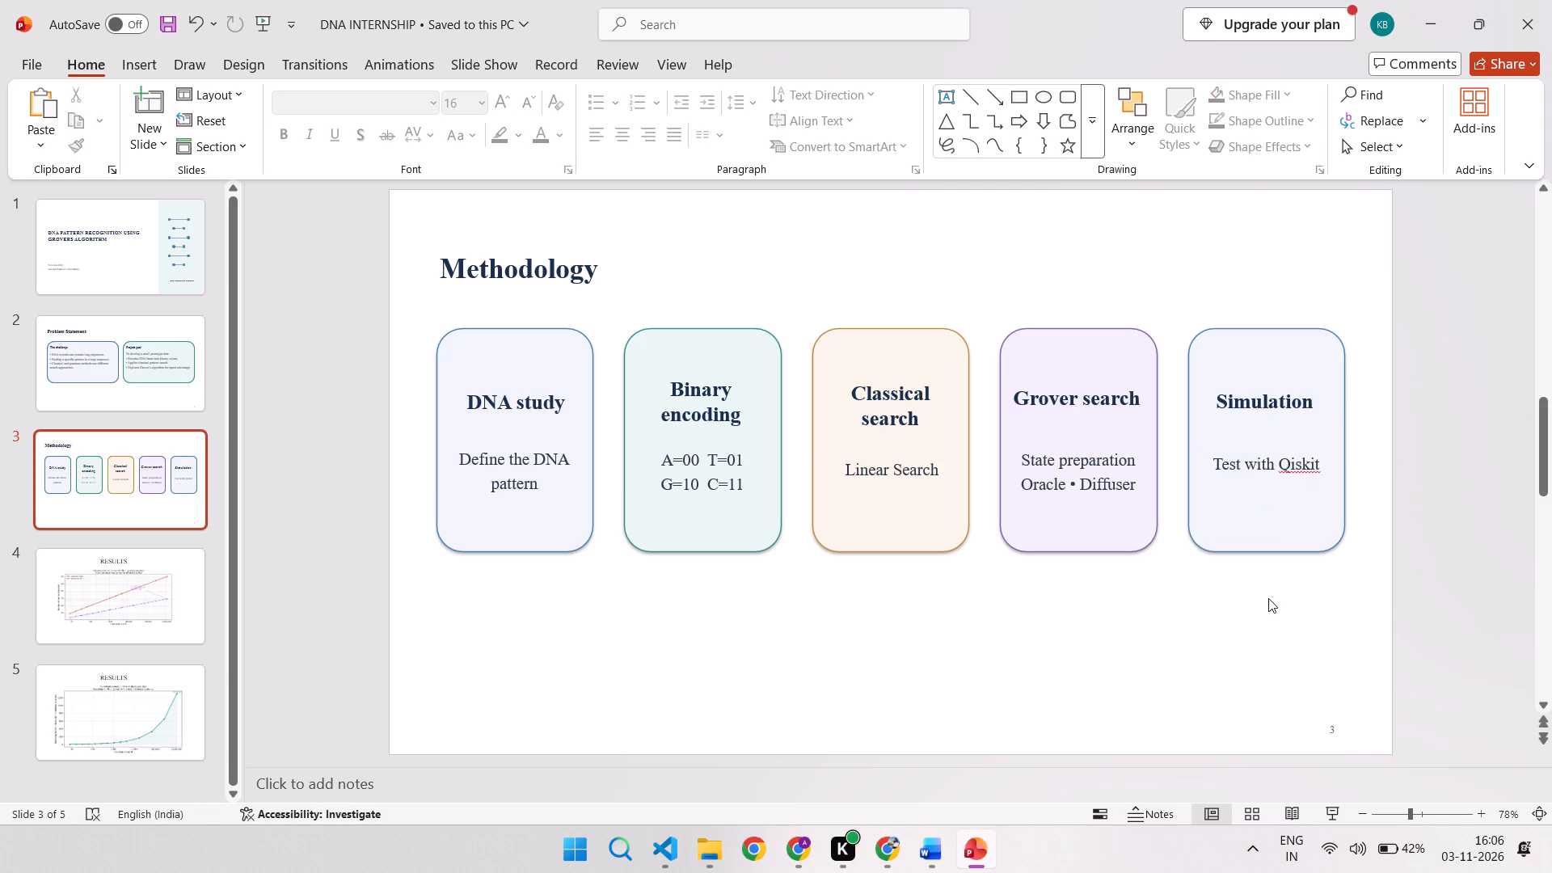
Review the Problem Statement and RESULTS slides, and go through the presentation again from the title slide.
{"action": "left_click", "coordinate": [132, 386]}
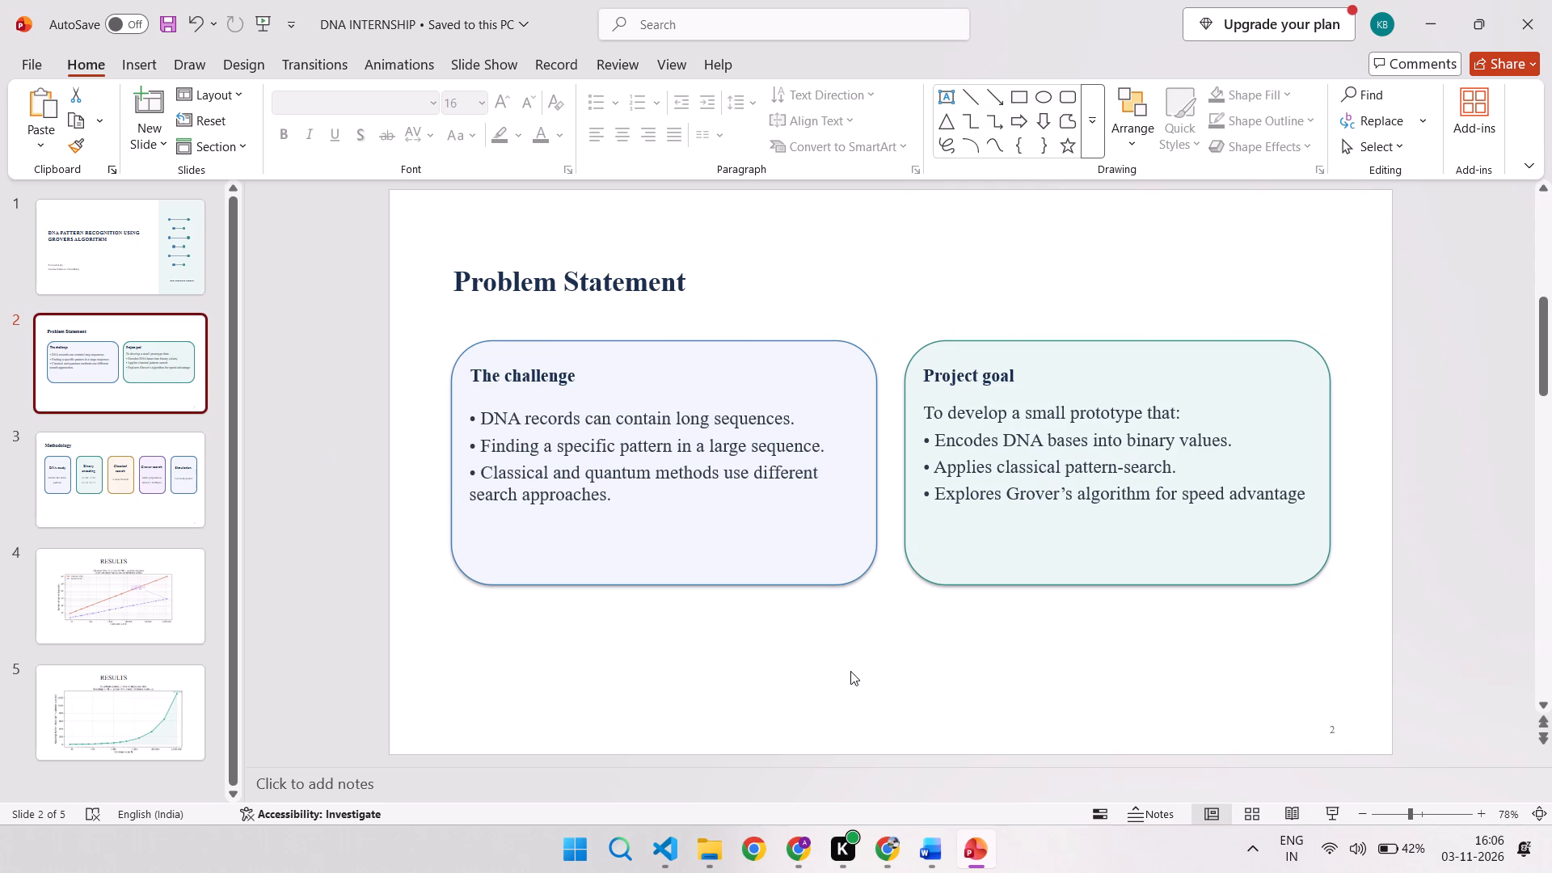
{"action": "left_click", "coordinate": [179, 580]}
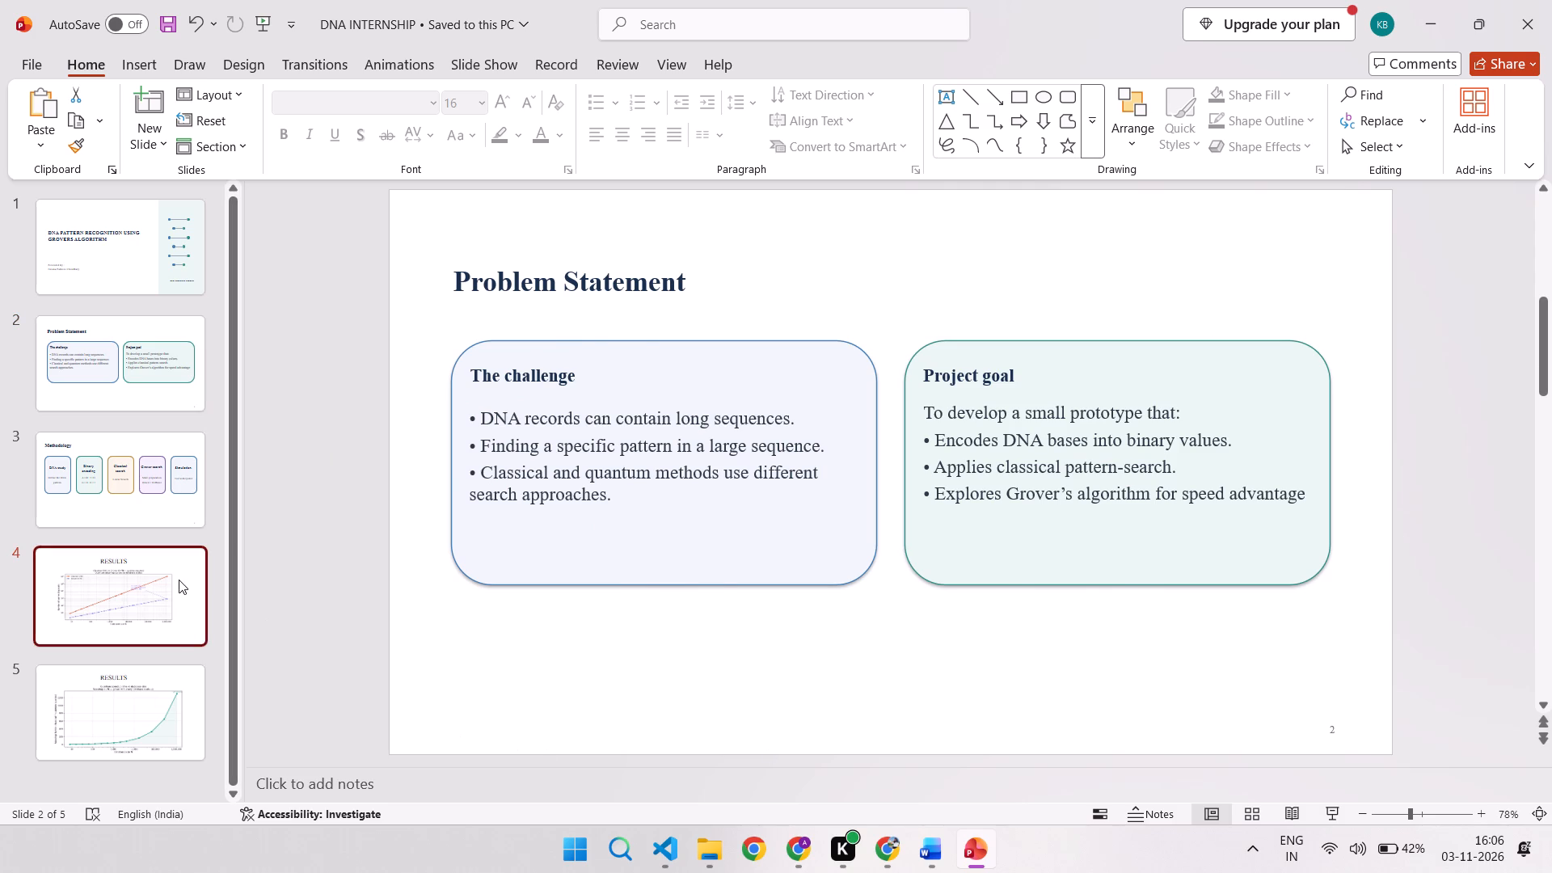
{"action": "left_click", "coordinate": [171, 666]}
{"action": "left_click", "coordinate": [137, 228]}
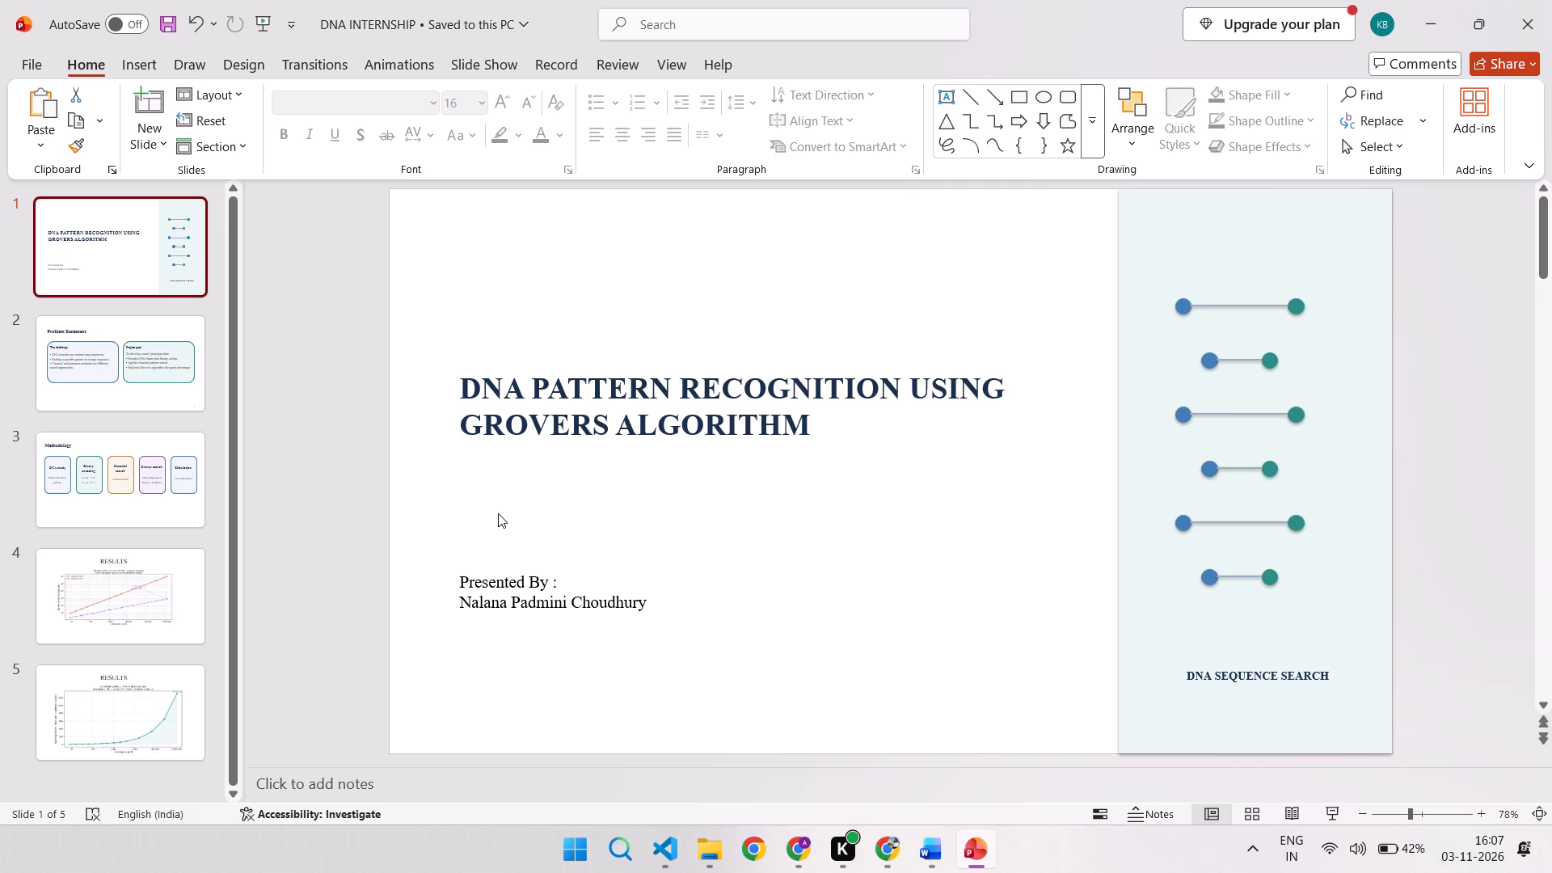
{"action": "key", "text": "Down"}
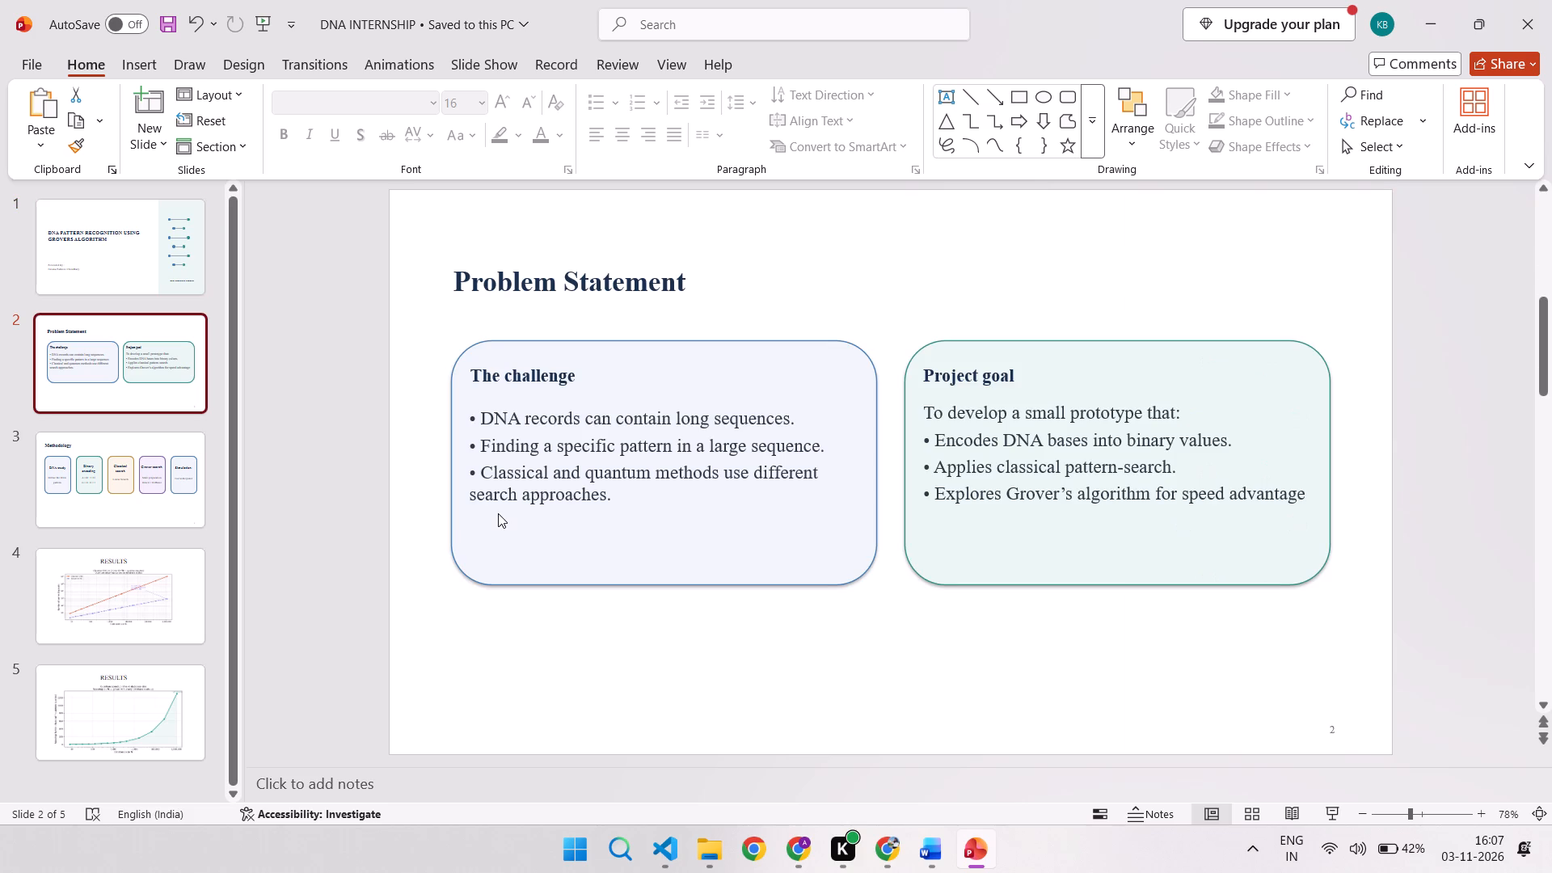
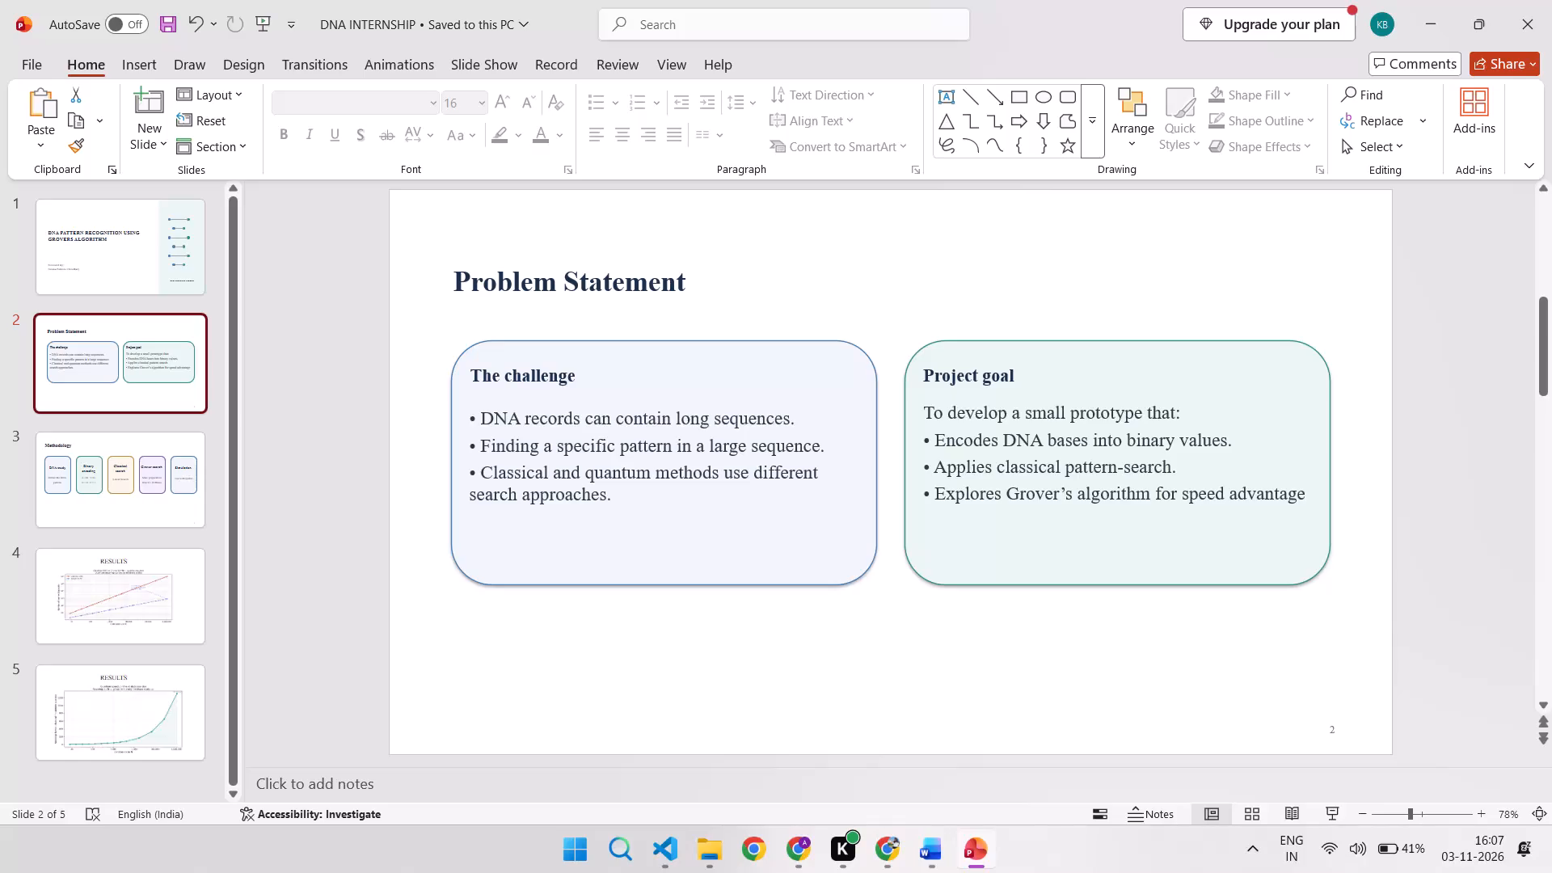
Delete the bullet "Classical and quantum methods use different search approaches." from The challenge card on the Problem Statement slide.
{"action": "left_click", "coordinate": [871, 443]}
{"action": "left_click", "coordinate": [819, 456]}
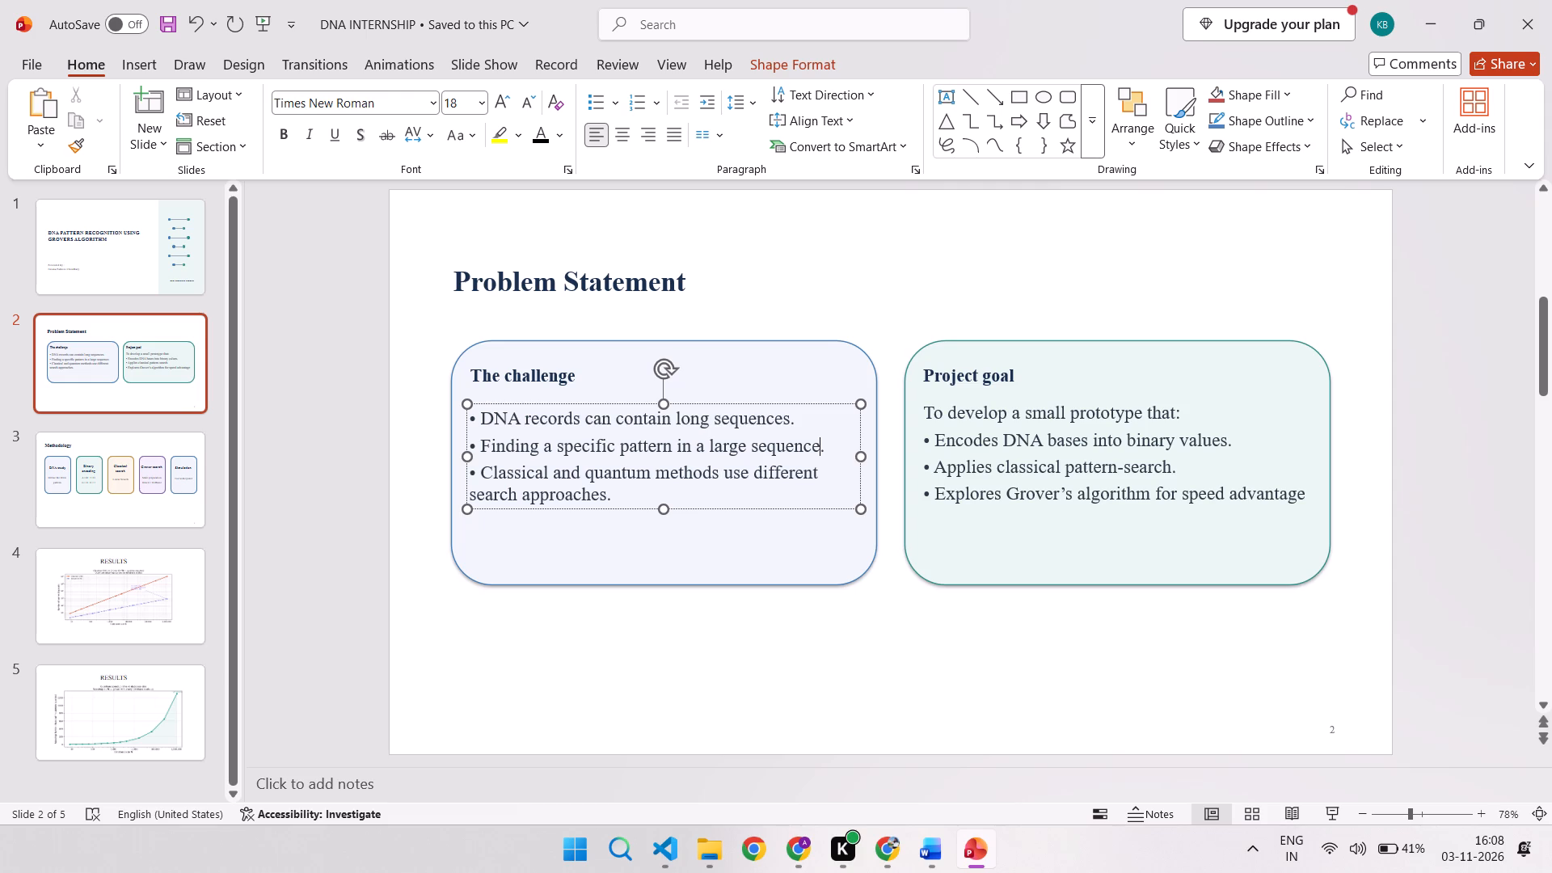
{"action": "triple_click", "coordinate": [812, 485]}
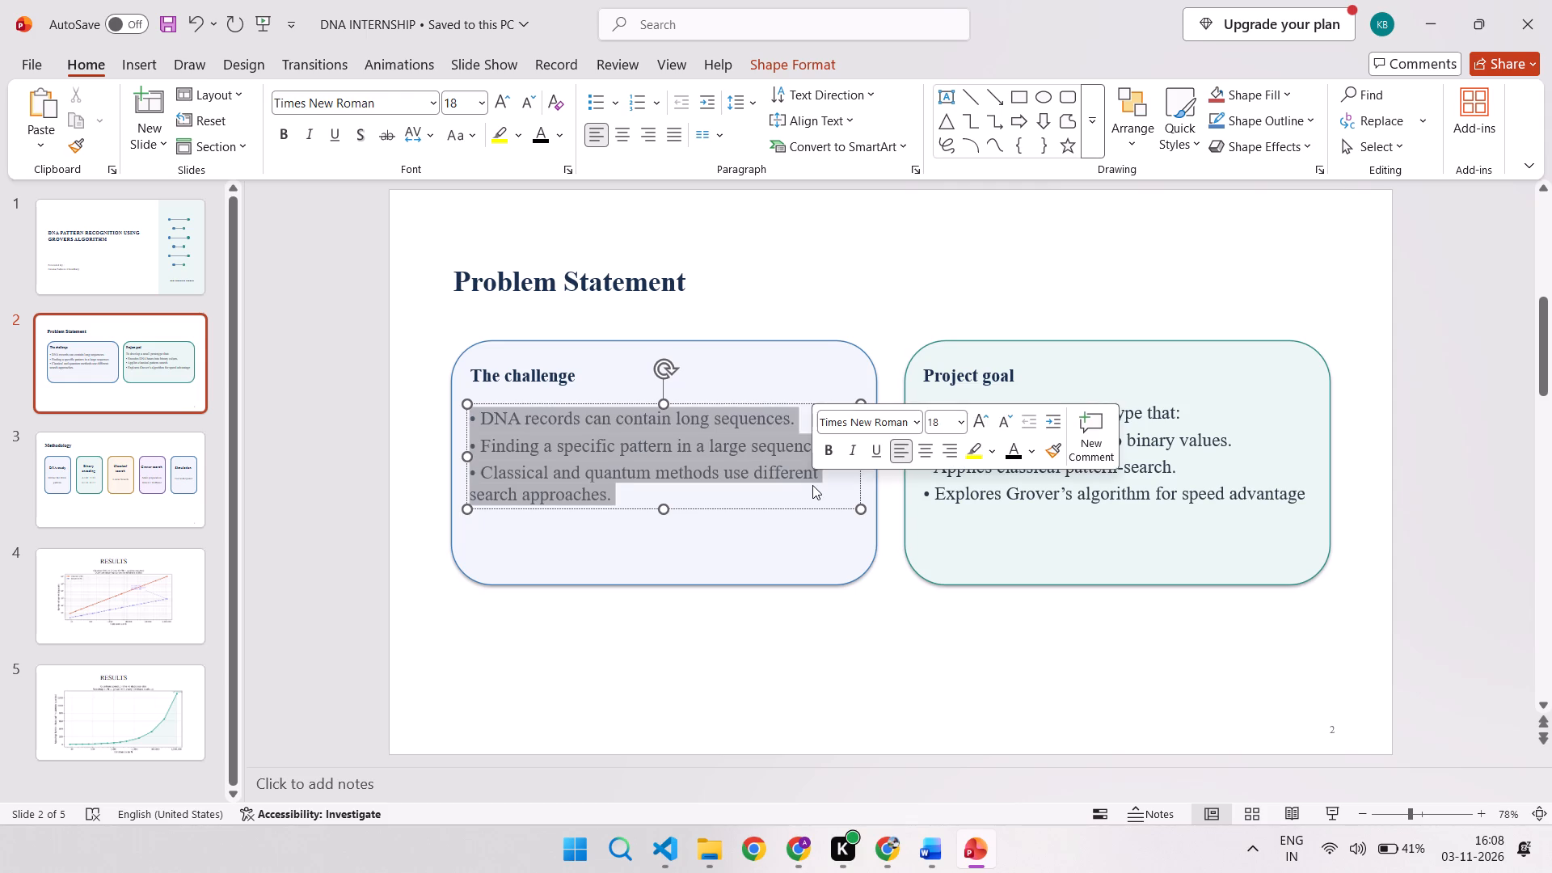
{"action": "left_click", "coordinate": [812, 485]}
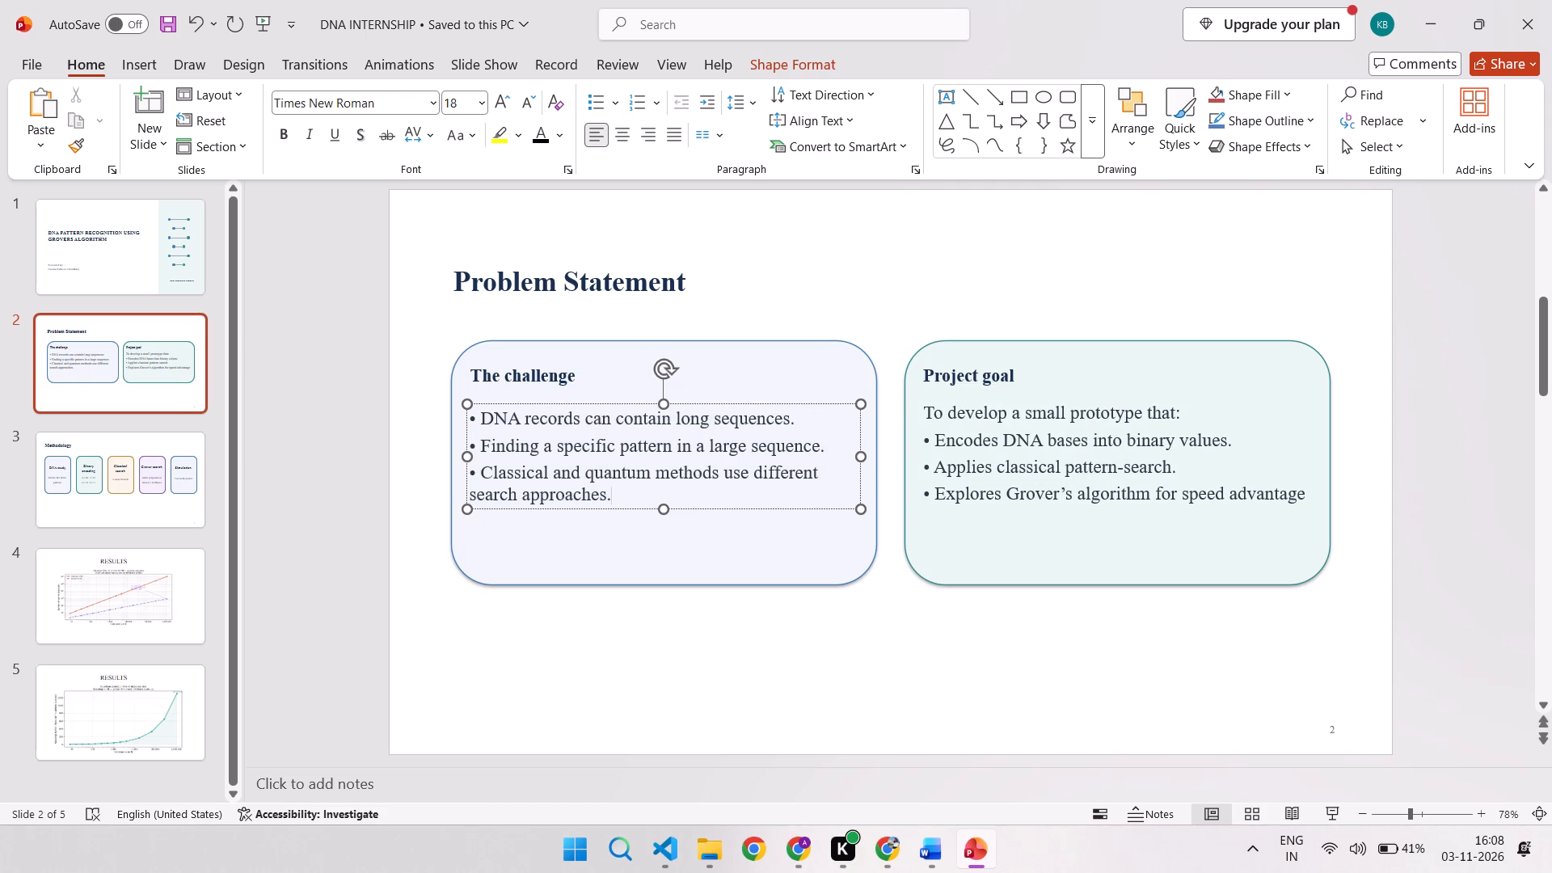
{"action": "left_click_drag", "start_coordinate": [632, 495], "coordinate": [473, 479]}
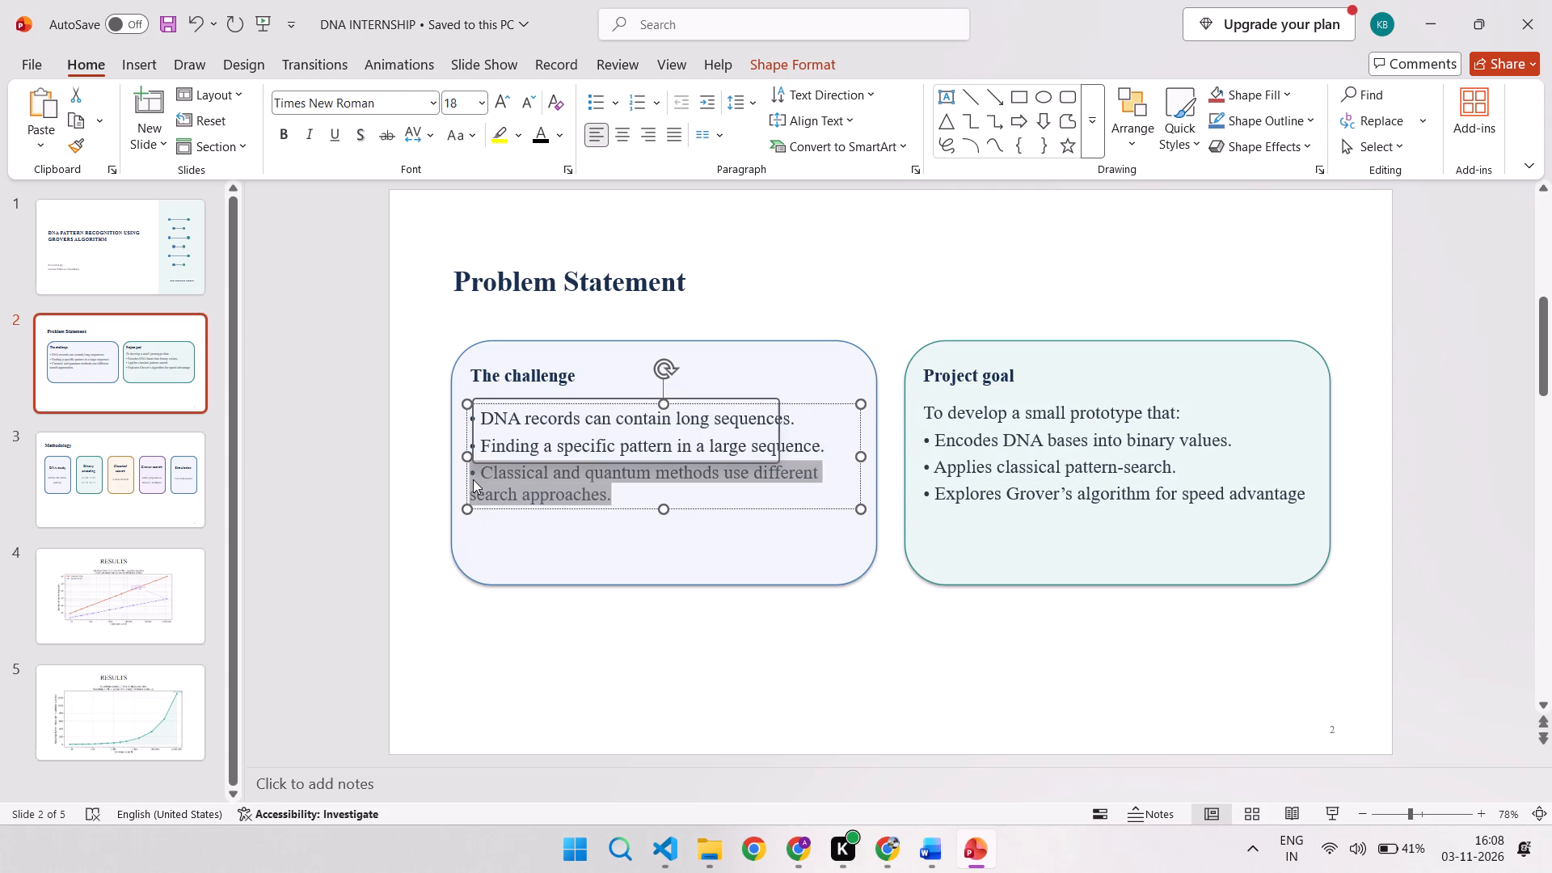
{"action": "key", "text": "BackSpace"}
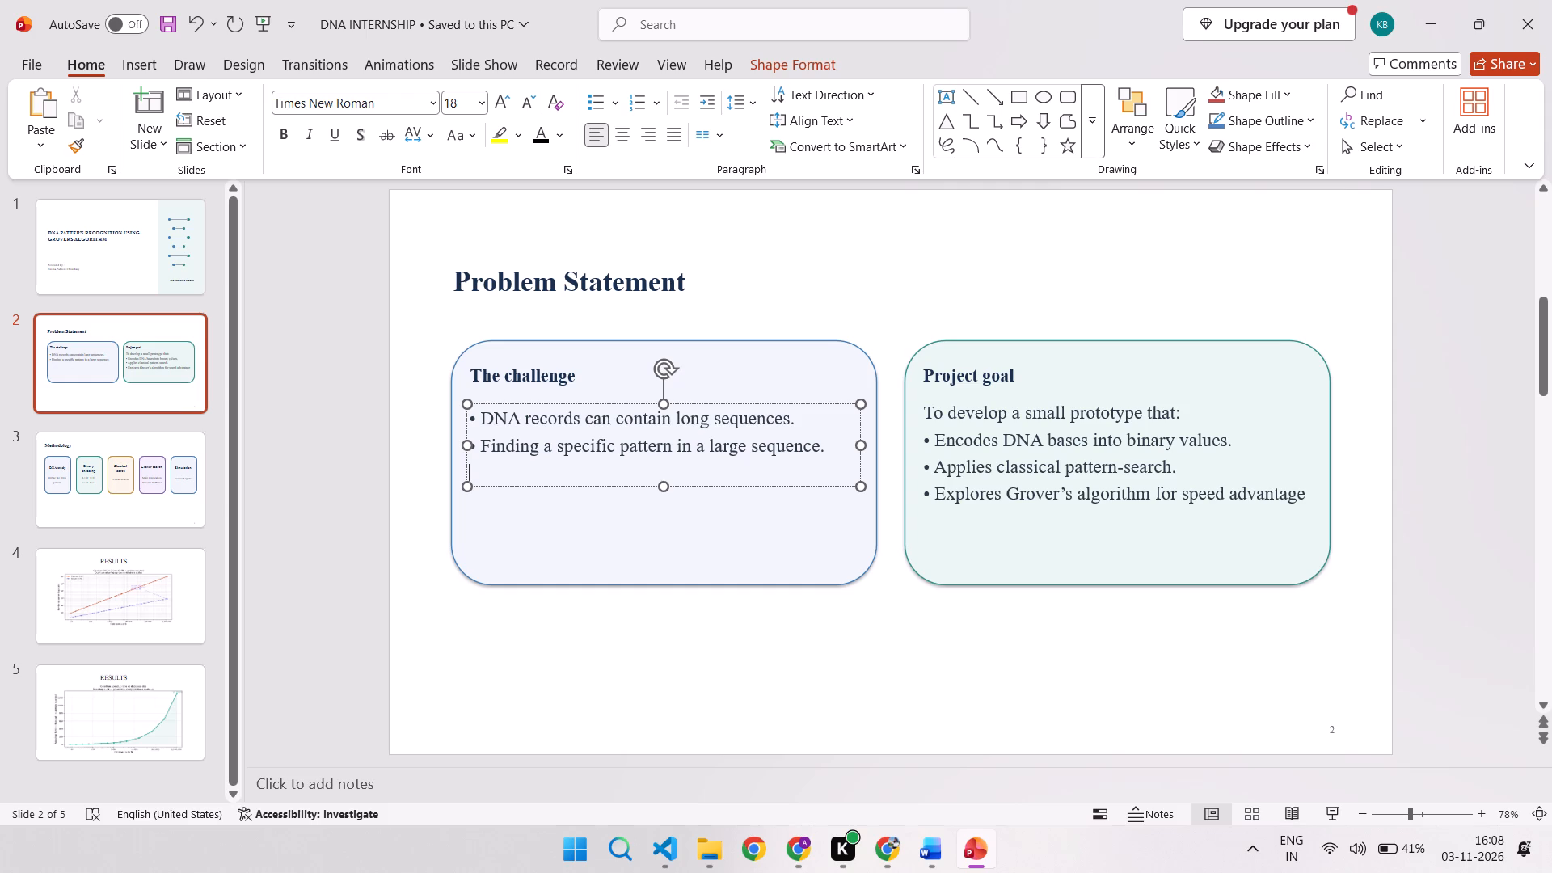
Move the bullet text box in The challenge card slightly lower, leaving more space beneath the card's heading.
{"action": "left_click_drag", "start_coordinate": [611, 411], "coordinate": [611, 423]}
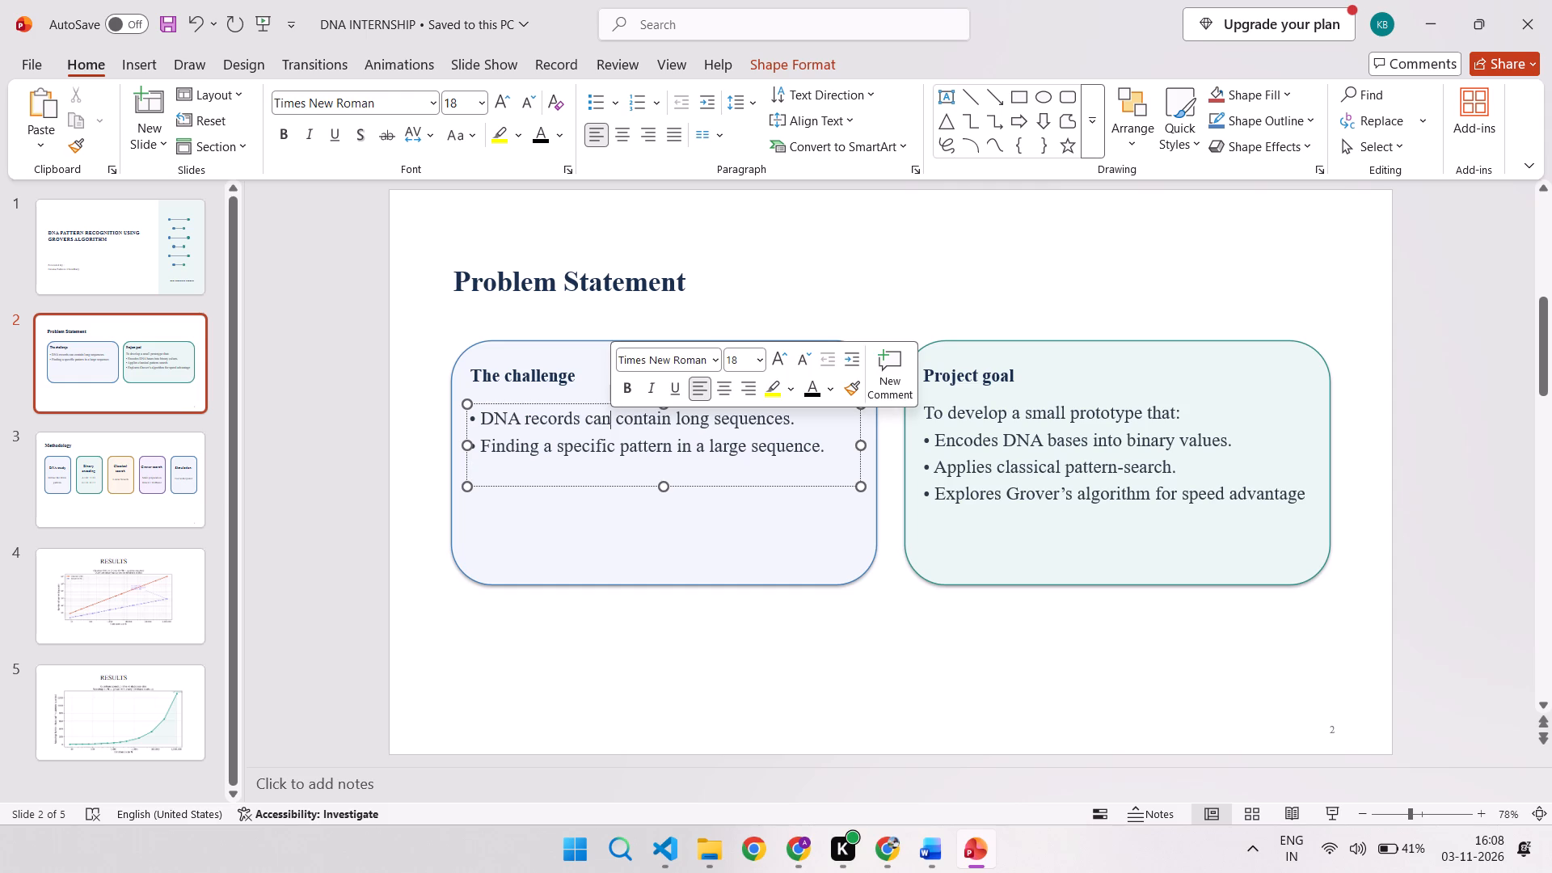
{"action": "left_click_drag", "start_coordinate": [586, 403], "coordinate": [589, 426]}
{"action": "left_click", "coordinate": [809, 221]}
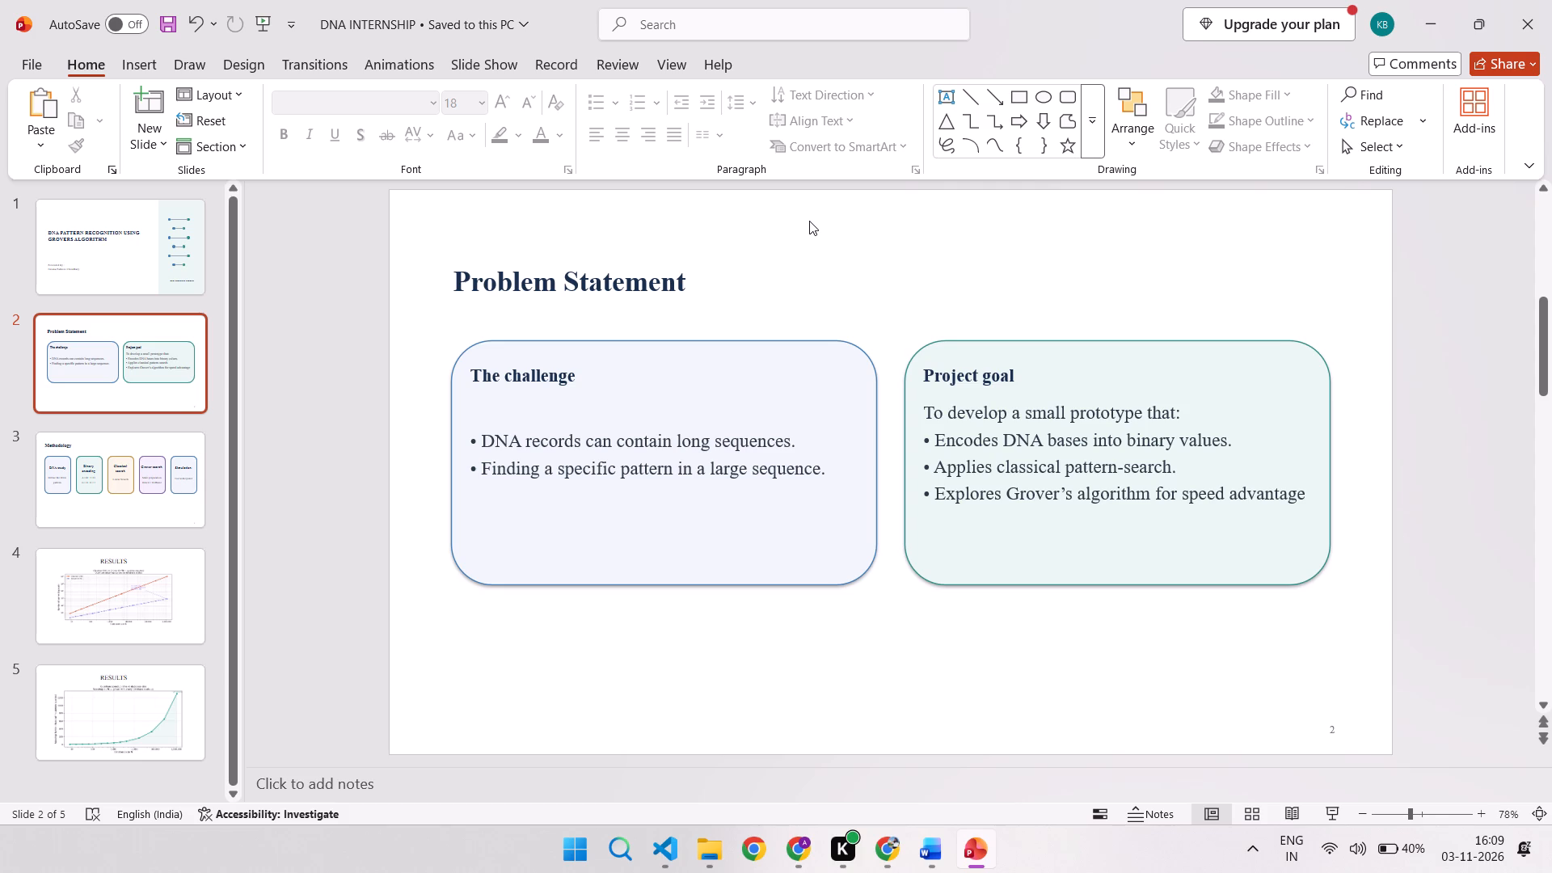
Compare the Problem Statement and Methodology slides, and look through the presentation from the title slide to the RESULTS charts.
{"action": "left_click", "coordinate": [133, 472]}
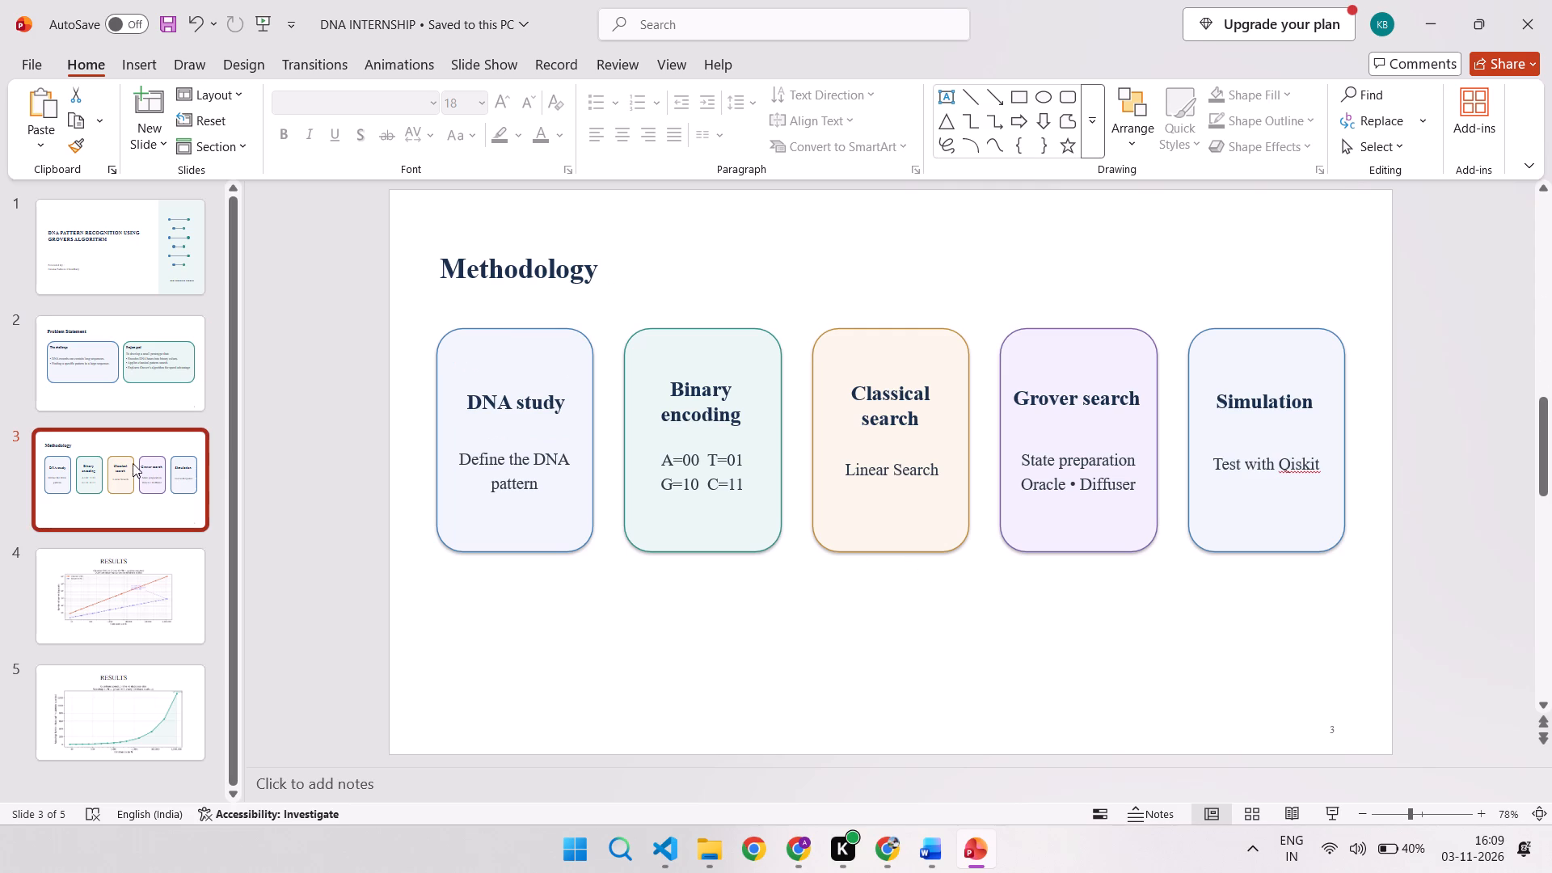
{"action": "left_click", "coordinate": [127, 394]}
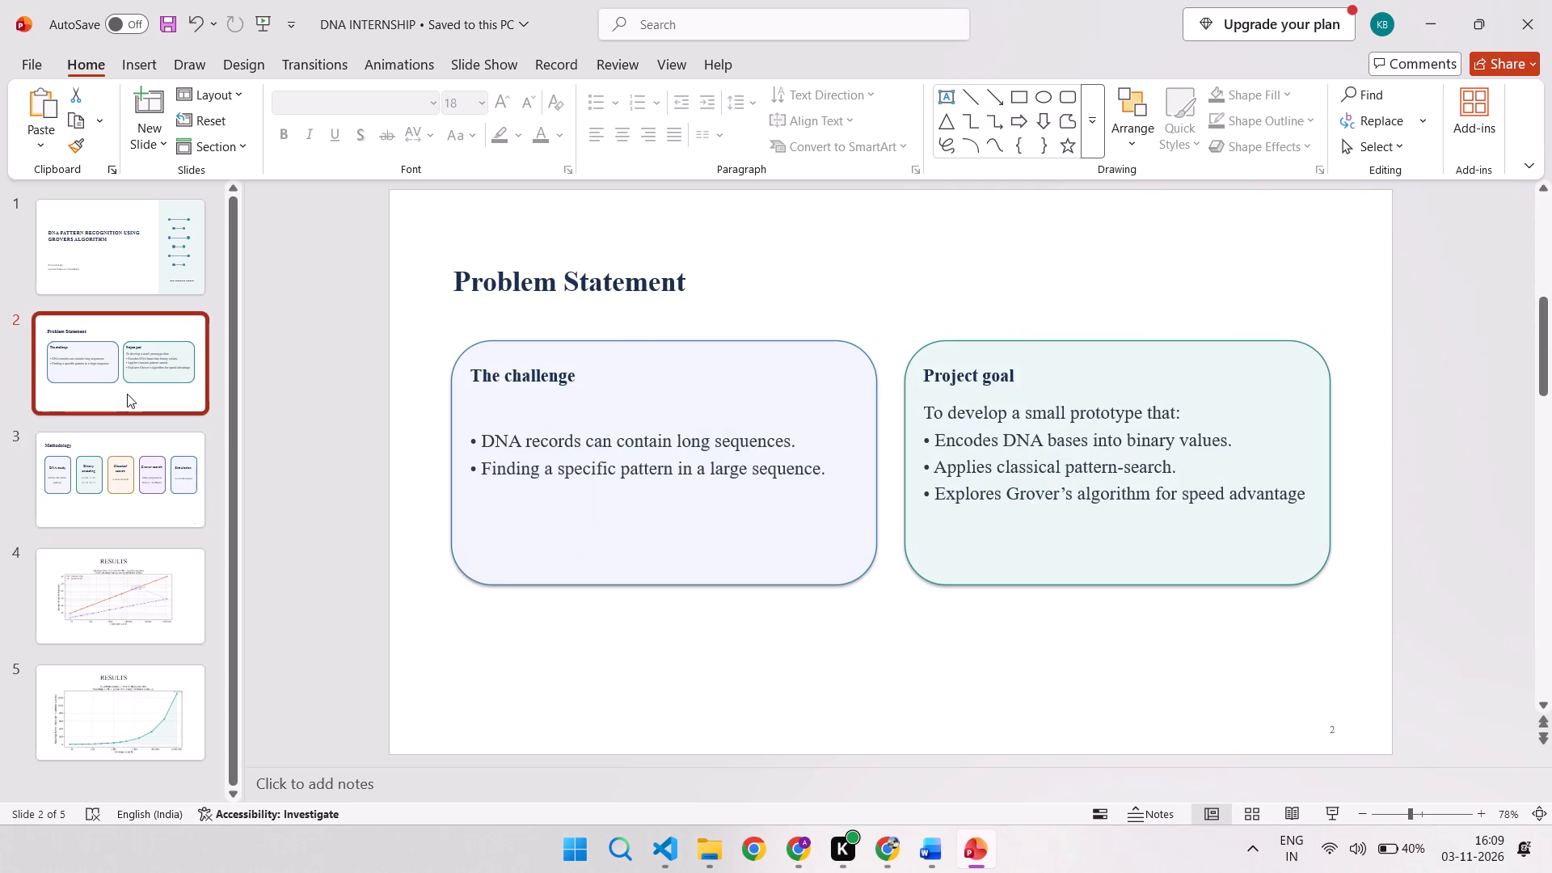
{"action": "left_click", "coordinate": [107, 472]}
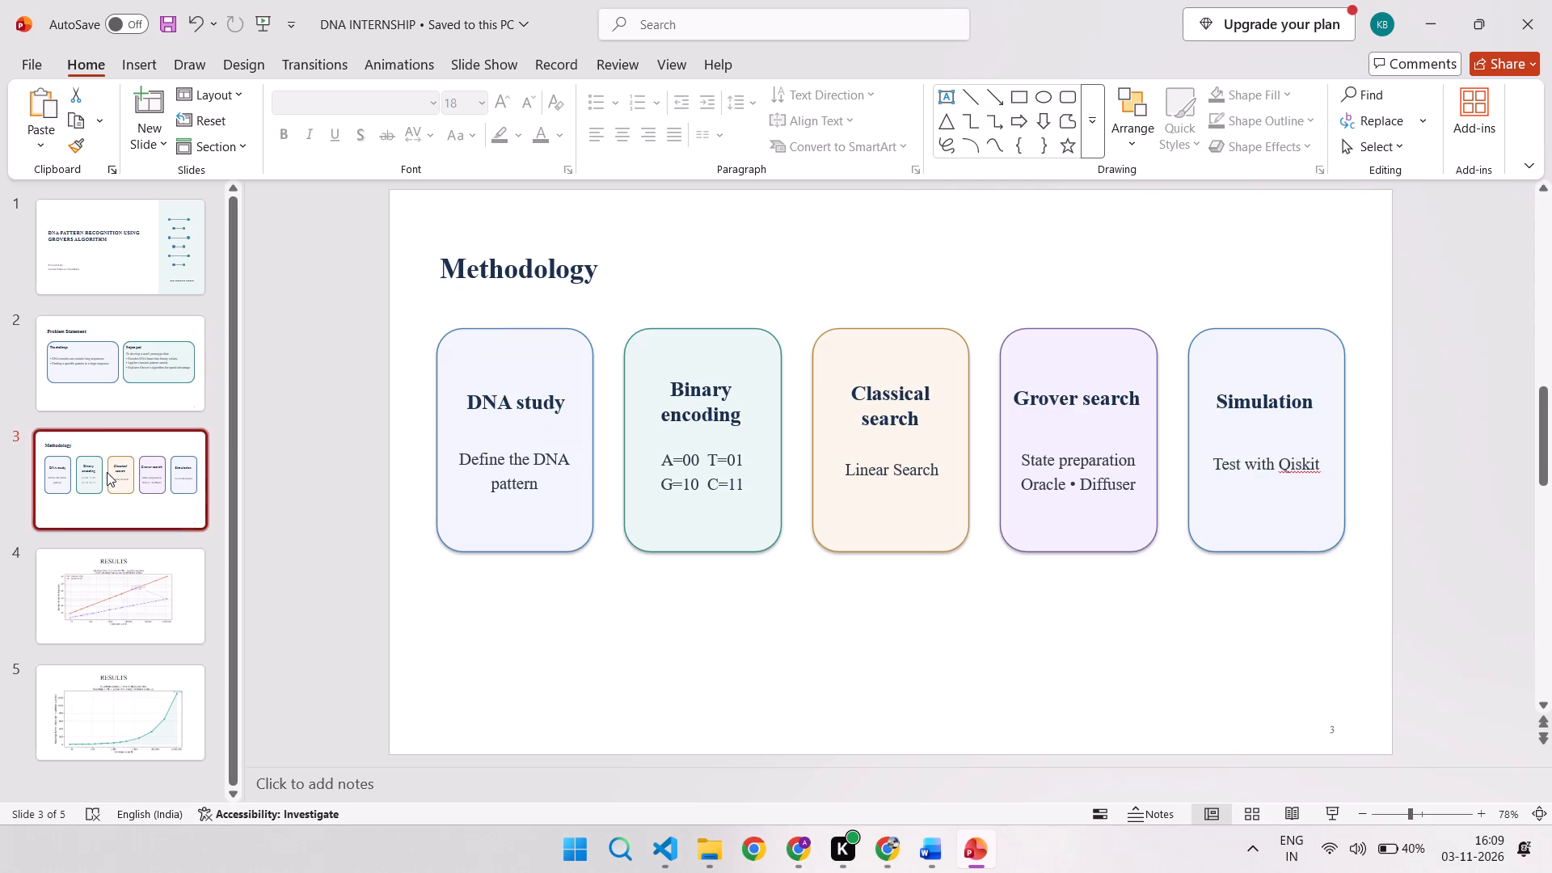
{"action": "left_click", "coordinate": [88, 364]}
{"action": "left_click", "coordinate": [92, 447]}
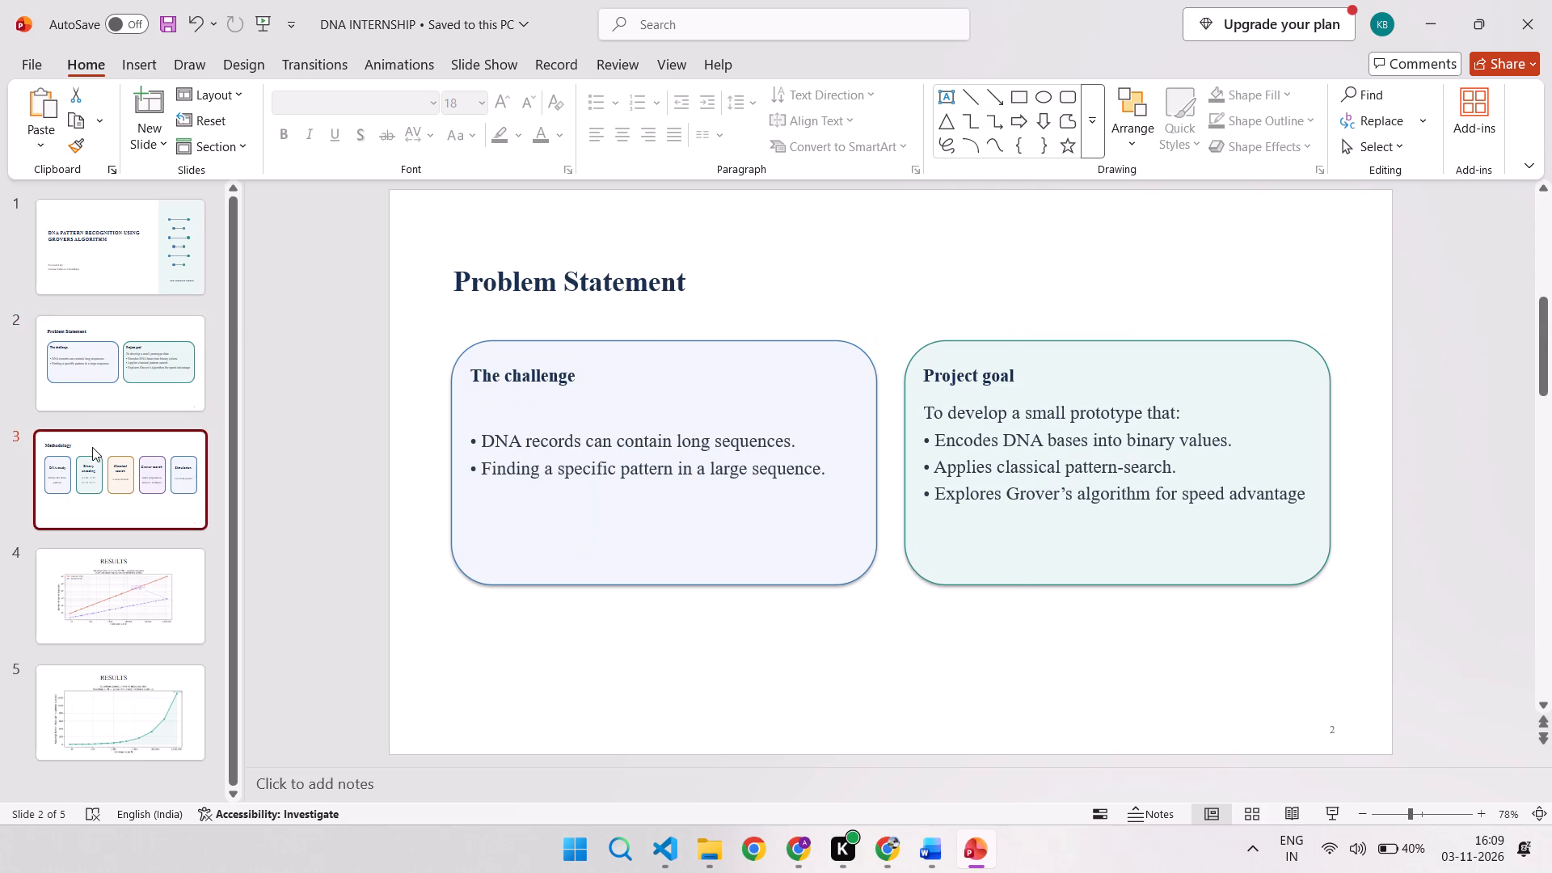
{"action": "left_click", "coordinate": [95, 356]}
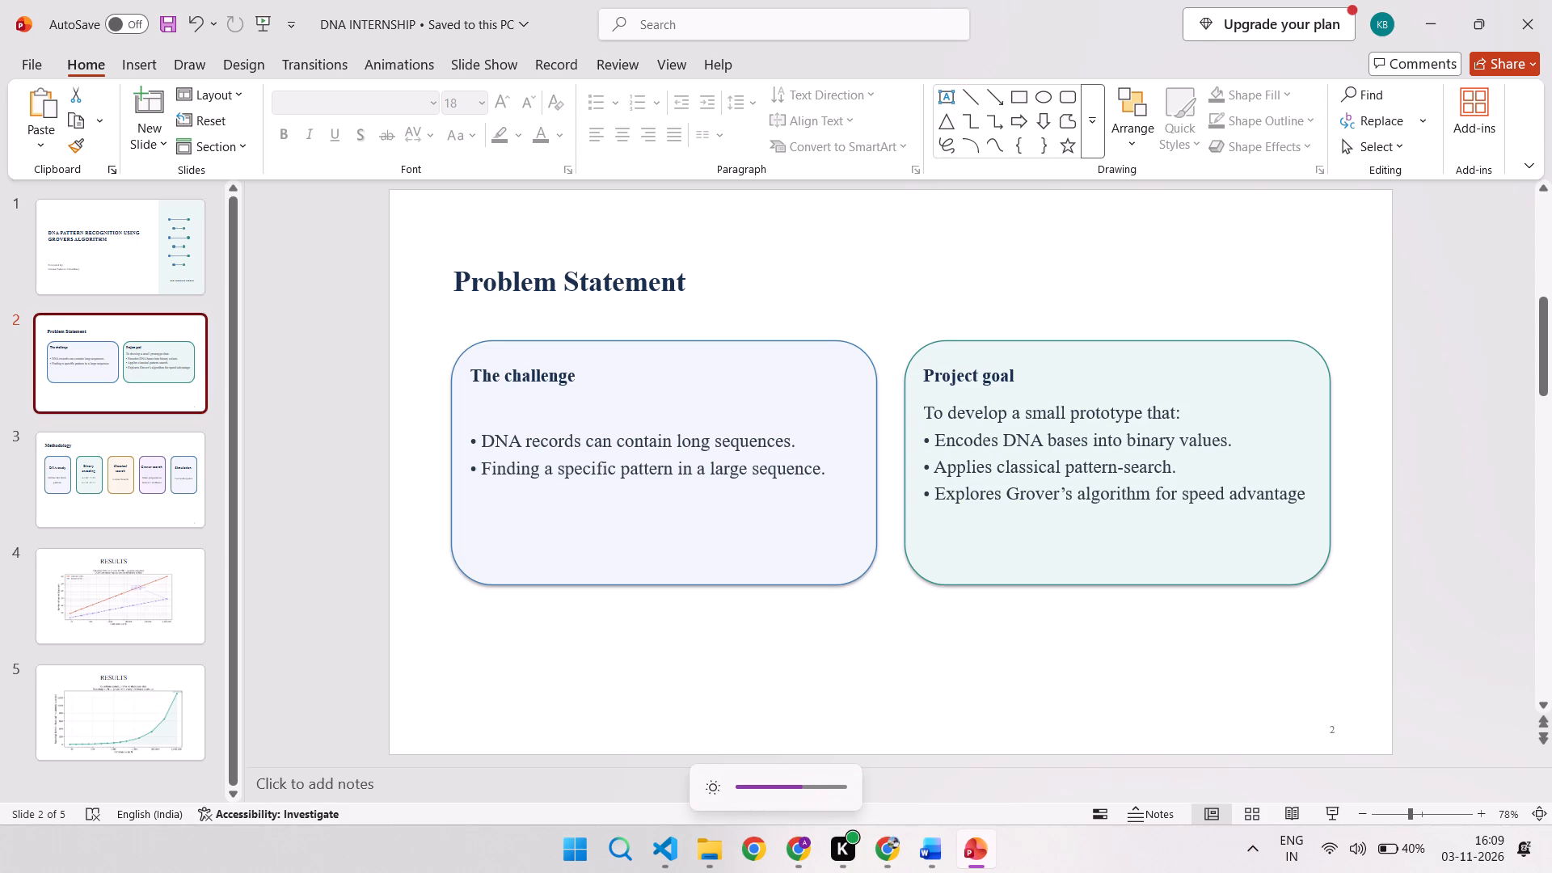
{"action": "scroll", "coordinate": [457, 392], "scroll_direction": "down", "scroll_amount": 4}
{"action": "scroll", "coordinate": [457, 392], "scroll_direction": "up", "scroll_amount": 11}
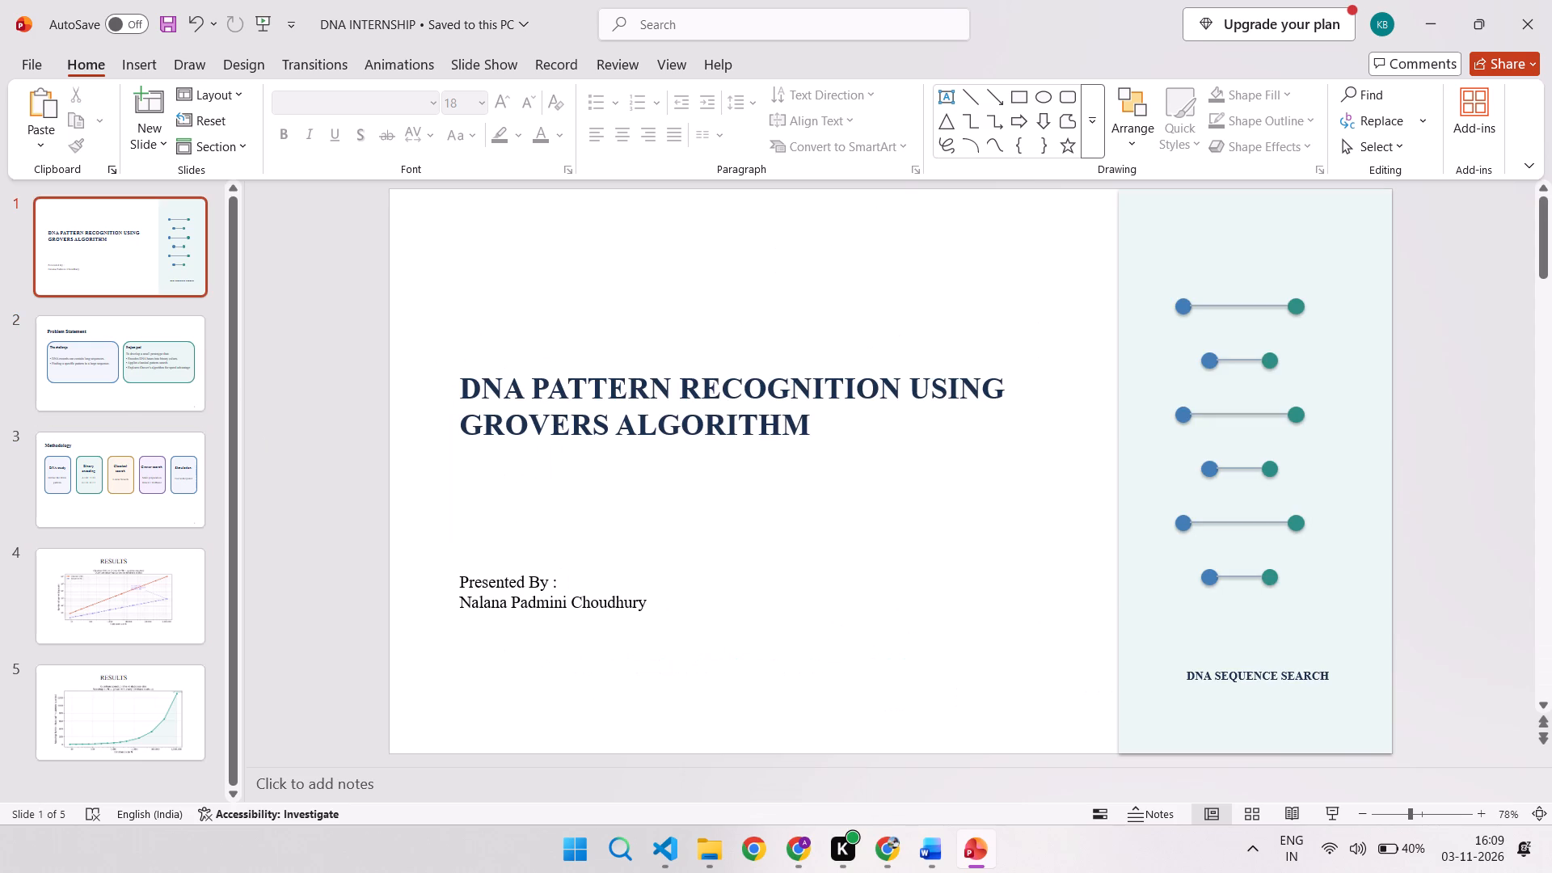
{"action": "scroll", "coordinate": [233, 514], "scroll_direction": "down", "scroll_amount": 4}
{"action": "scroll", "coordinate": [548, 529], "scroll_direction": "down", "scroll_amount": 6}
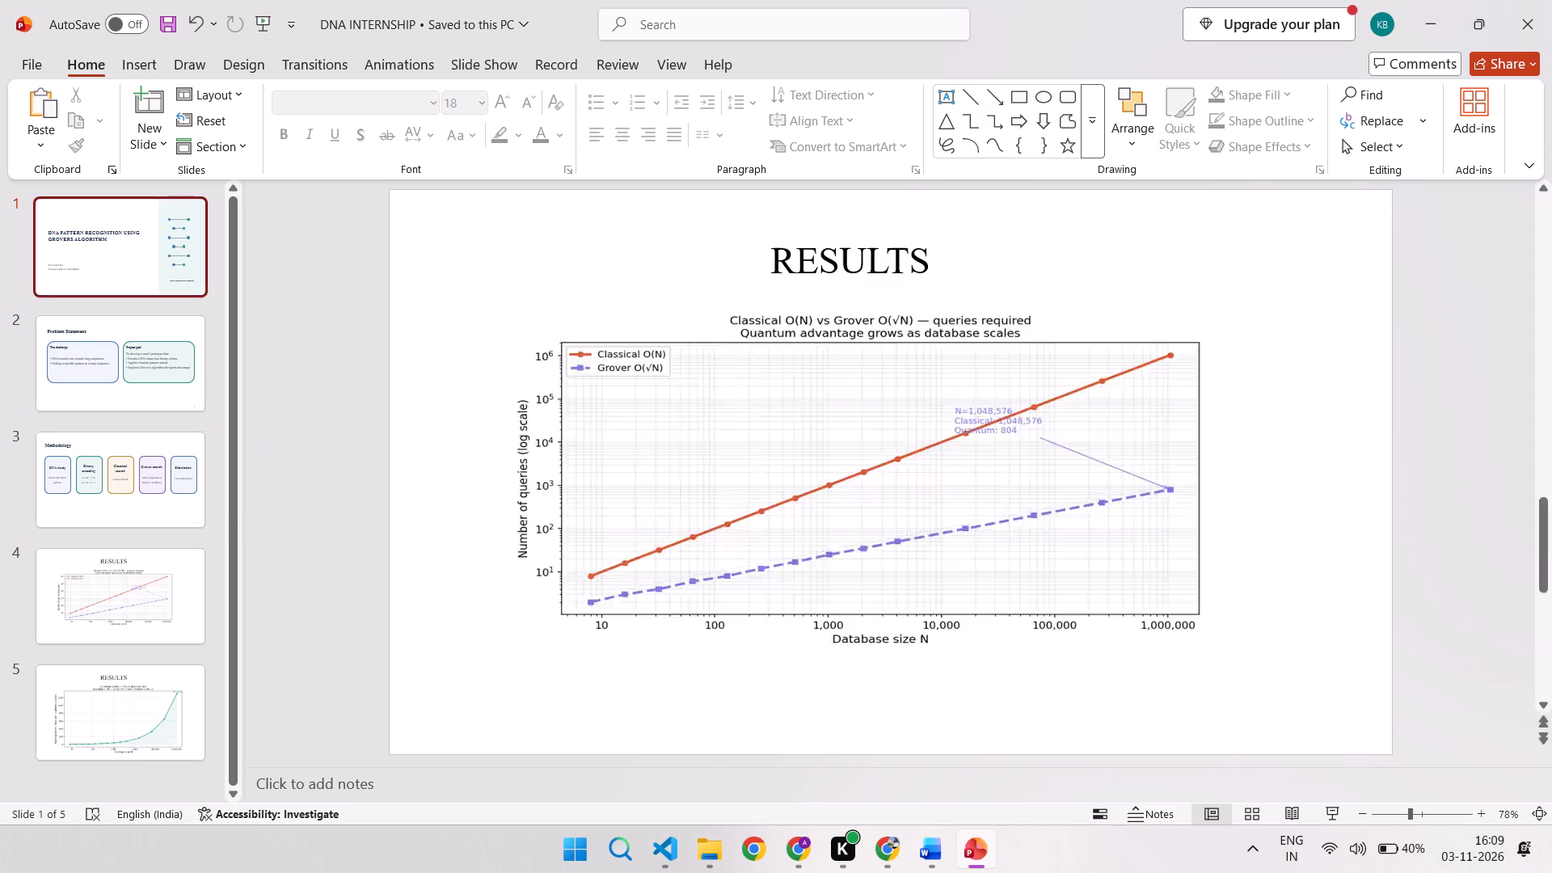
{"action": "scroll", "coordinate": [548, 529], "scroll_direction": "down", "scroll_amount": 8}
{"action": "scroll", "coordinate": [737, 491], "scroll_direction": "up", "scroll_amount": 7}
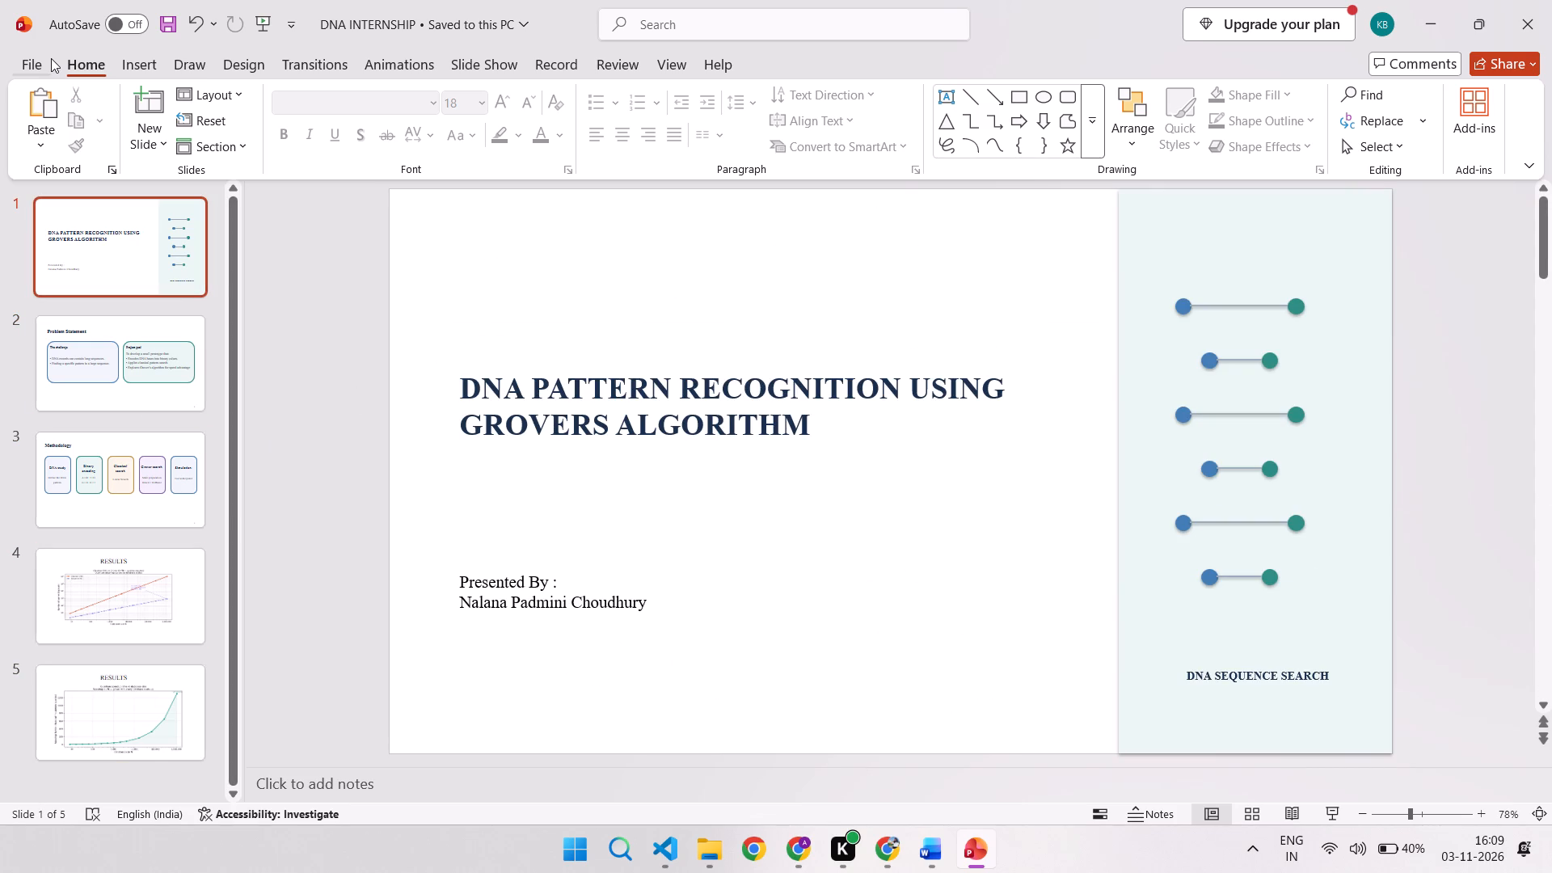
Open the file options for the DNA INTERNSHIP presentation.
{"action": "left_click", "coordinate": [50, 58]}
{"action": "left_click", "coordinate": [57, 331]}
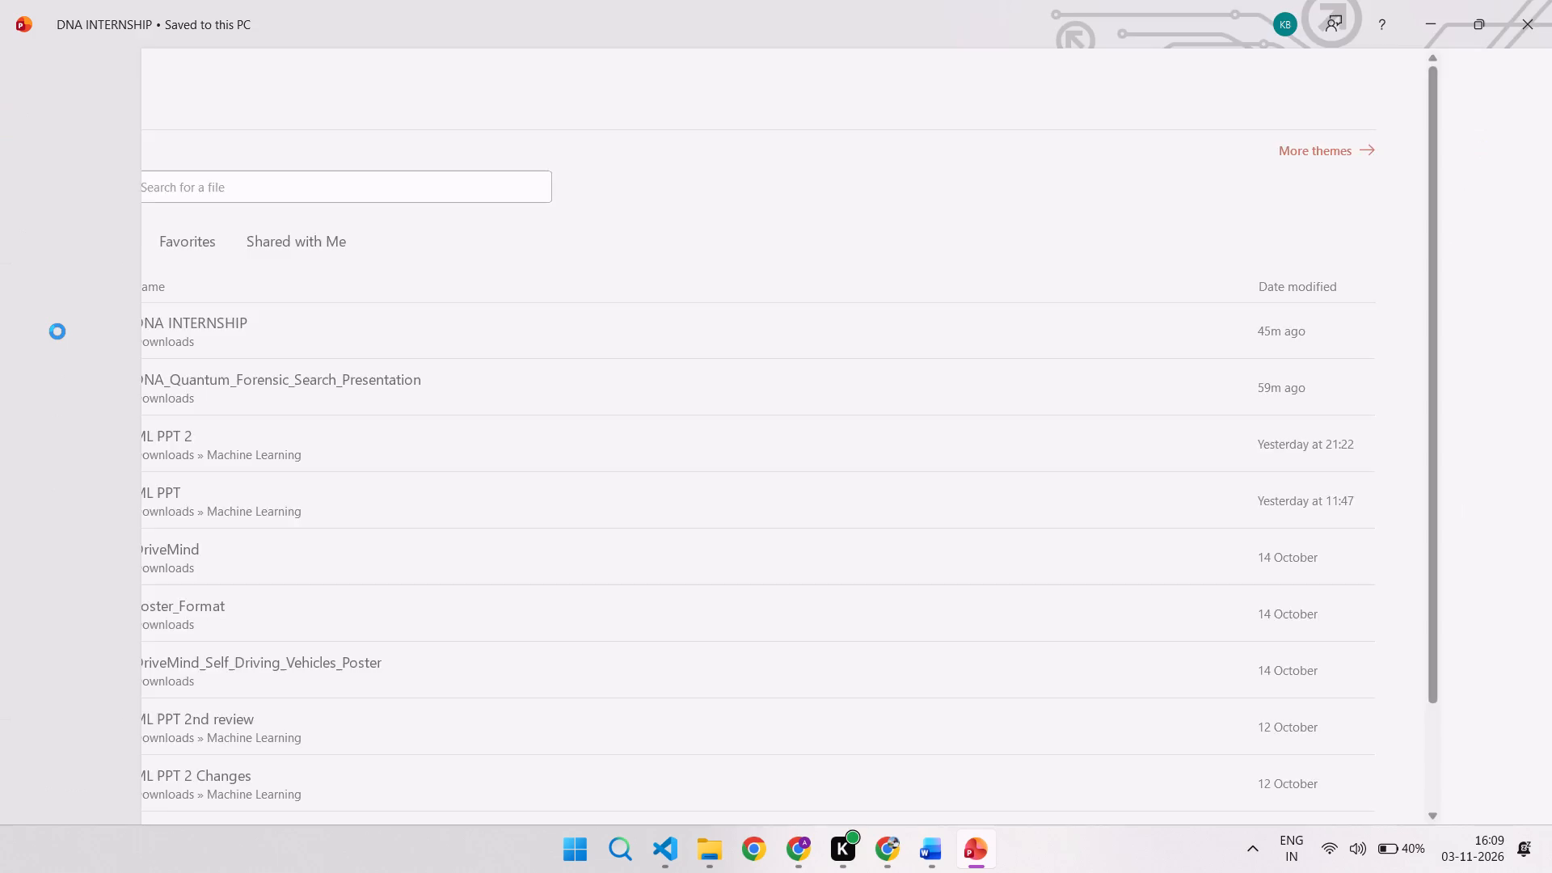